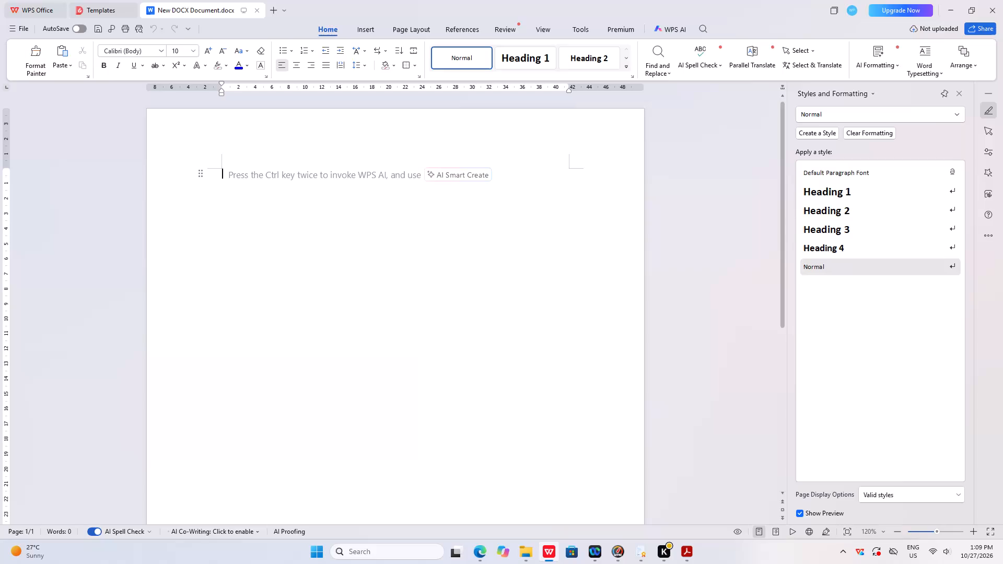
# Paste the copied ASHA incentive verification proforma into the blank document.
pyautogui.hotkey('ctrl', 'v')
pyautogui.click(553, 321)
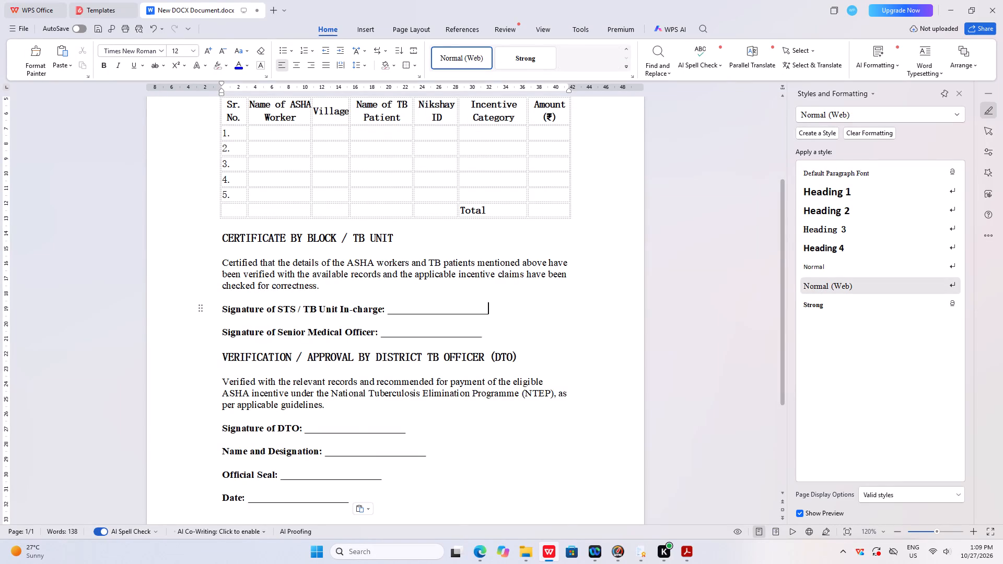
pyautogui.scroll(7, 553, 321)
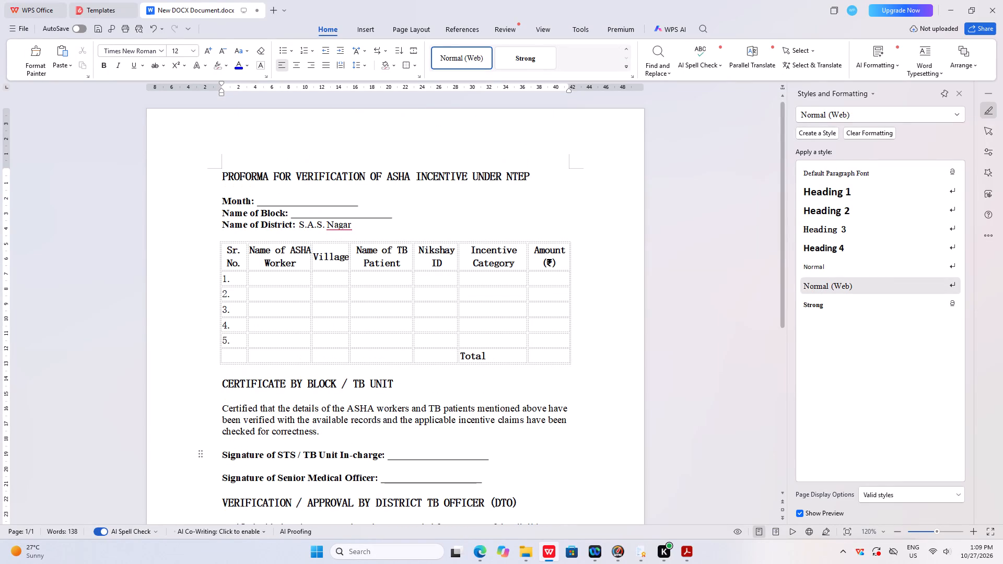
# Remove "BLOCK /" from the certificate heading below the table so it reads "CERTIFICATE BY TB UNIT".
pyautogui.click(550, 373)
pyautogui.scroll(-2, 557, 380)
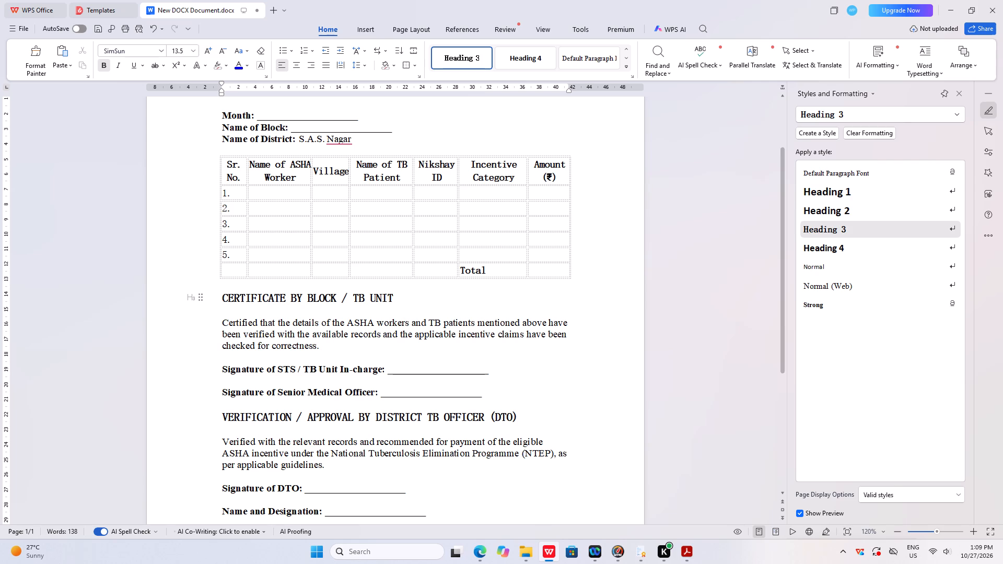
pyautogui.scroll(-2, 557, 380)
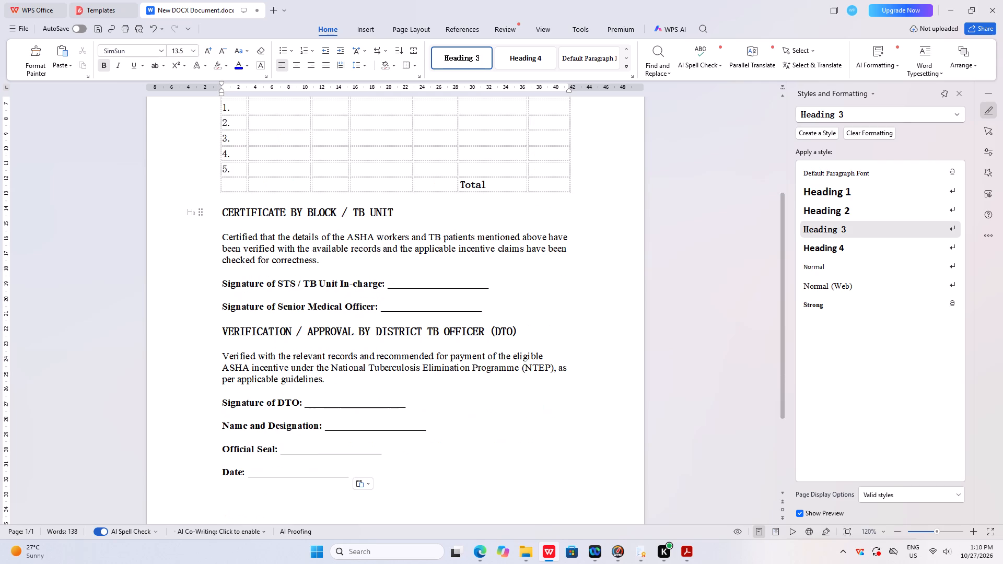
pyautogui.click(307, 215)
pyautogui.press('Delete')
pyautogui.press('Delete')
pyautogui.press('Delete')
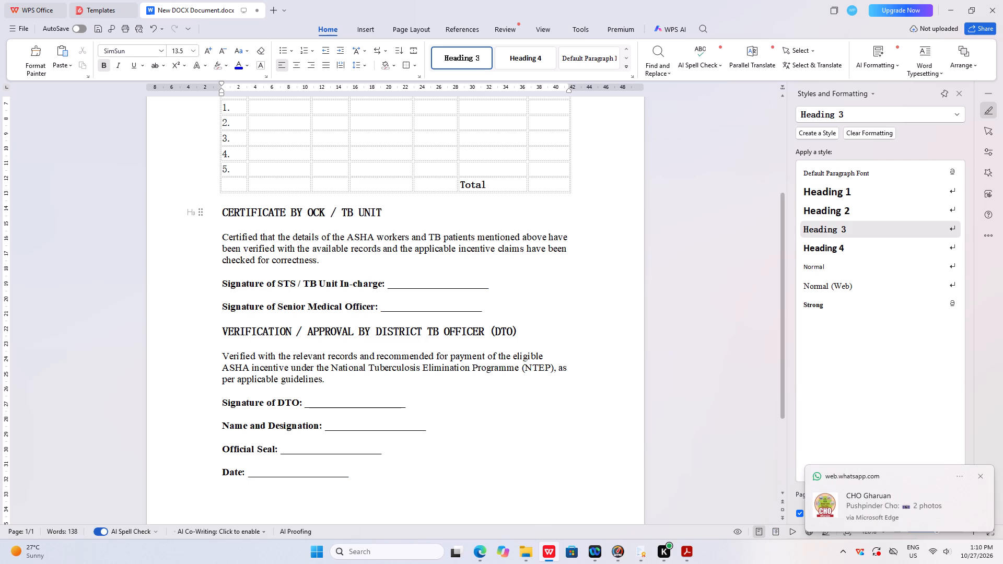
pyautogui.press('Delete')
pyautogui.press('Delete')
pyautogui.press('Delete')
pyautogui.press('Delete')
pyautogui.press('Delete')
pyautogui.click(428, 221)
# Delete the "Signature of Senior Medical Officer" line from the certificate section.
pyautogui.click(215, 310)
pyautogui.press('Delete')
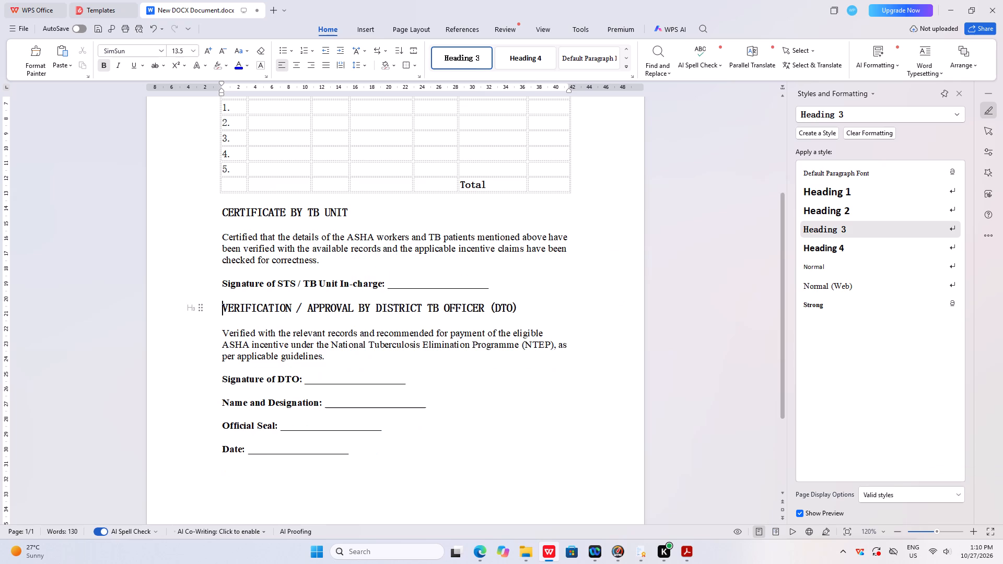
# Delete the entire District TB Officer verification section, from its heading through the Date line.
pyautogui.moveTo(222, 311); pyautogui.dragTo(434, 373)
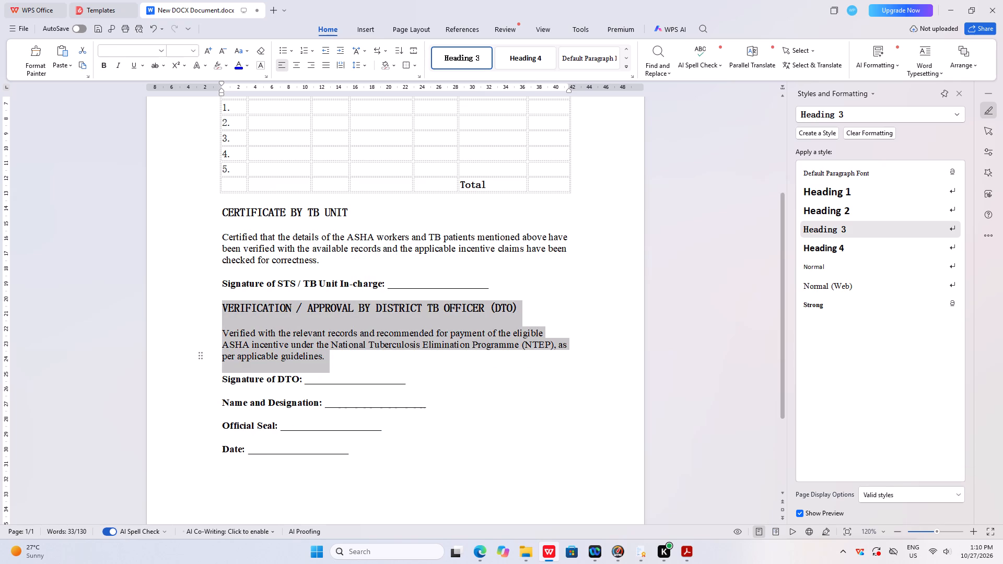
pyautogui.moveTo(434, 373); pyautogui.dragTo(430, 417)
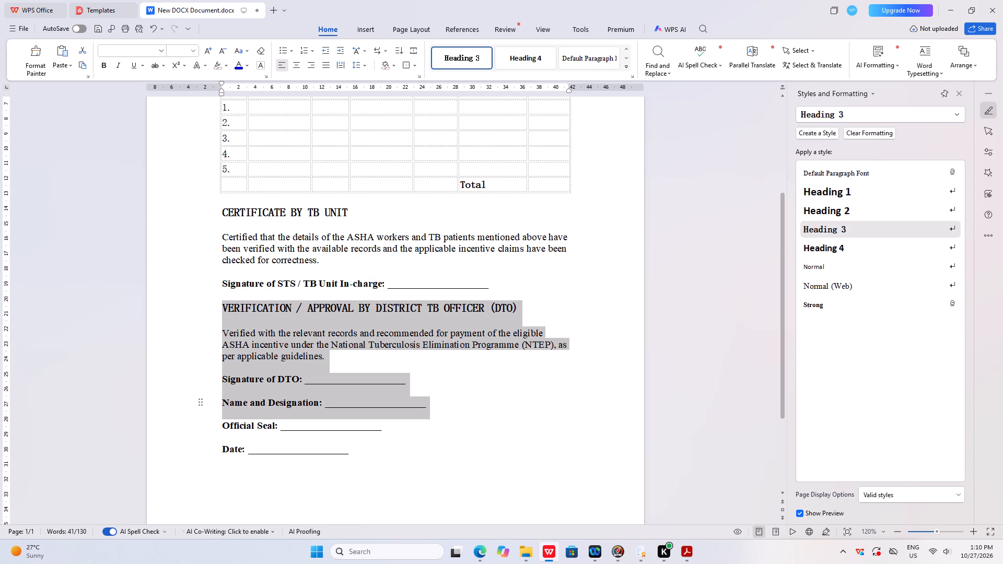
pyautogui.moveTo(430, 417); pyautogui.dragTo(432, 452)
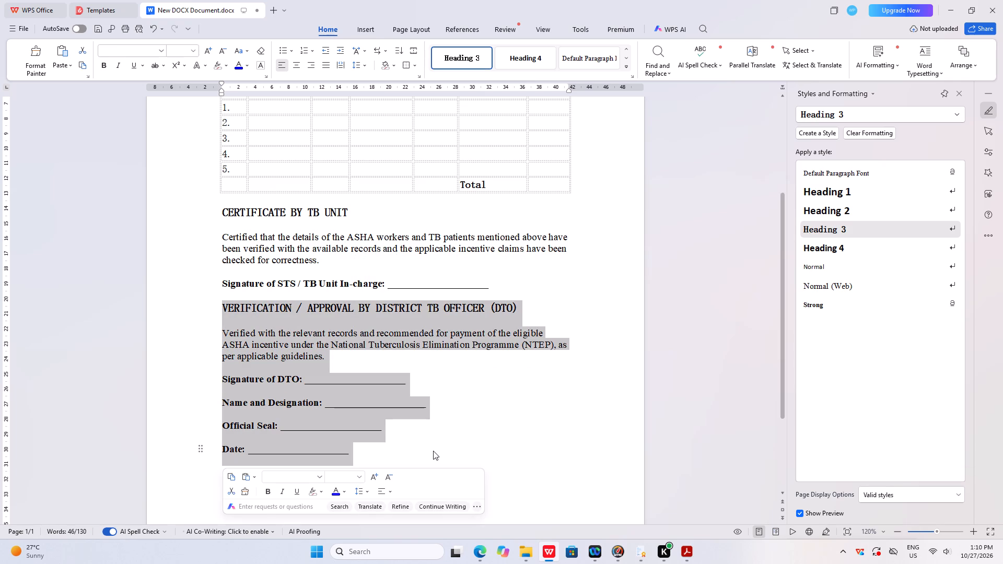
pyautogui.press('Delete')
pyautogui.click(448, 405)
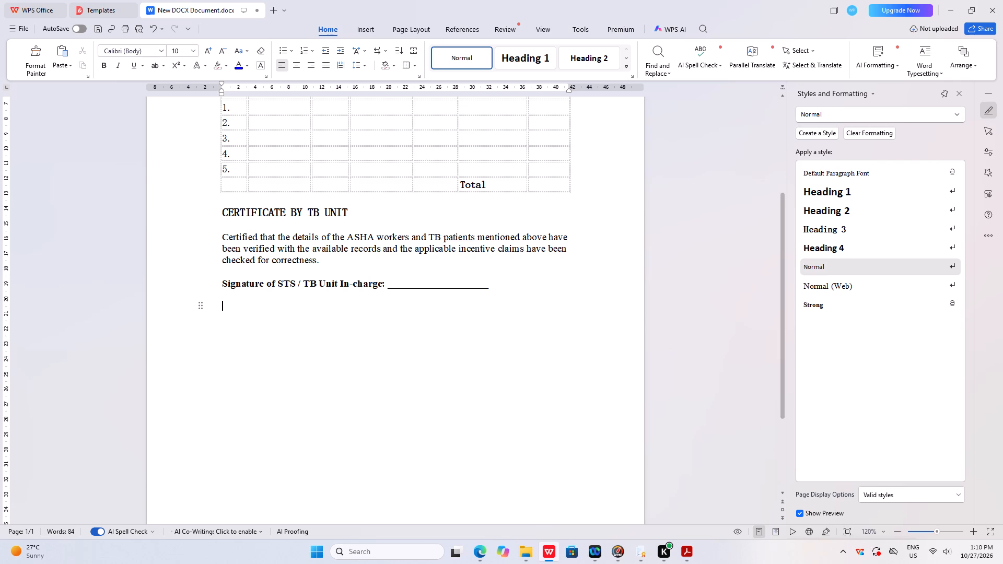
# Insert one blank line above the "Signature of STS / TB Unit In-charge" line.
pyautogui.click(217, 283)
pyautogui.press('Return')
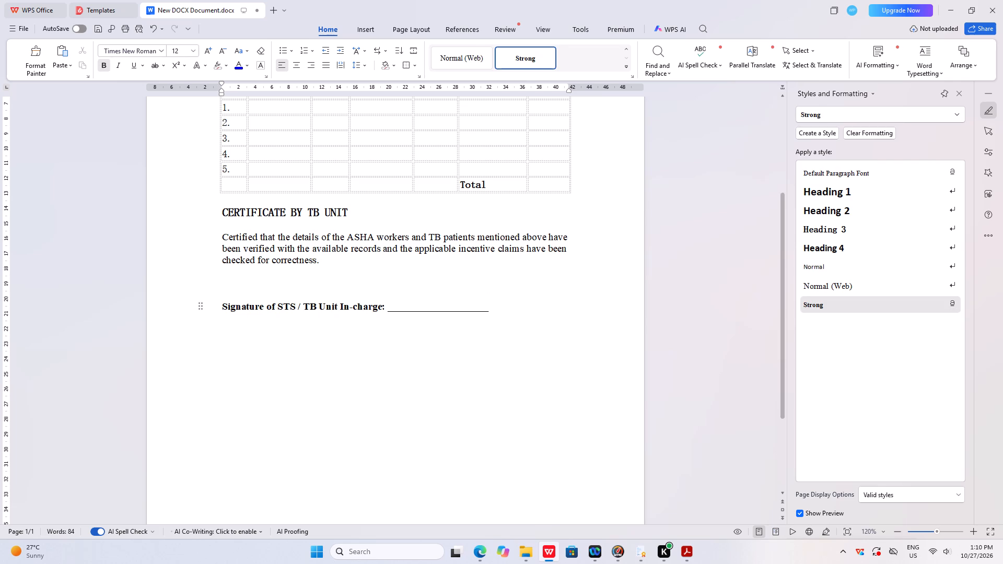
pyautogui.click(523, 373)
# Remove the "(₹)" symbol from the Amount column header so that only "Amount" is left.
pyautogui.scroll(3, 523, 373)
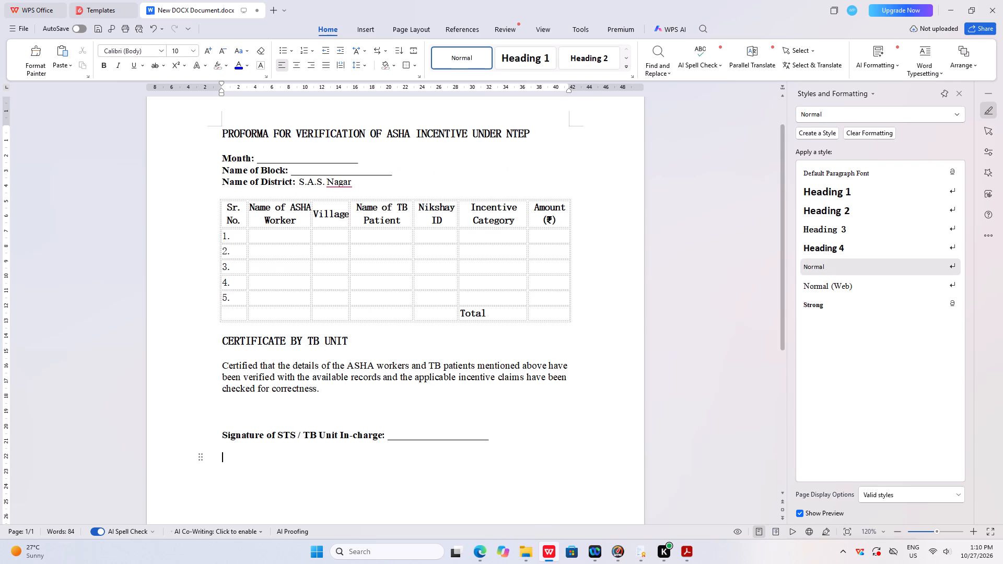
pyautogui.scroll(3, 523, 373)
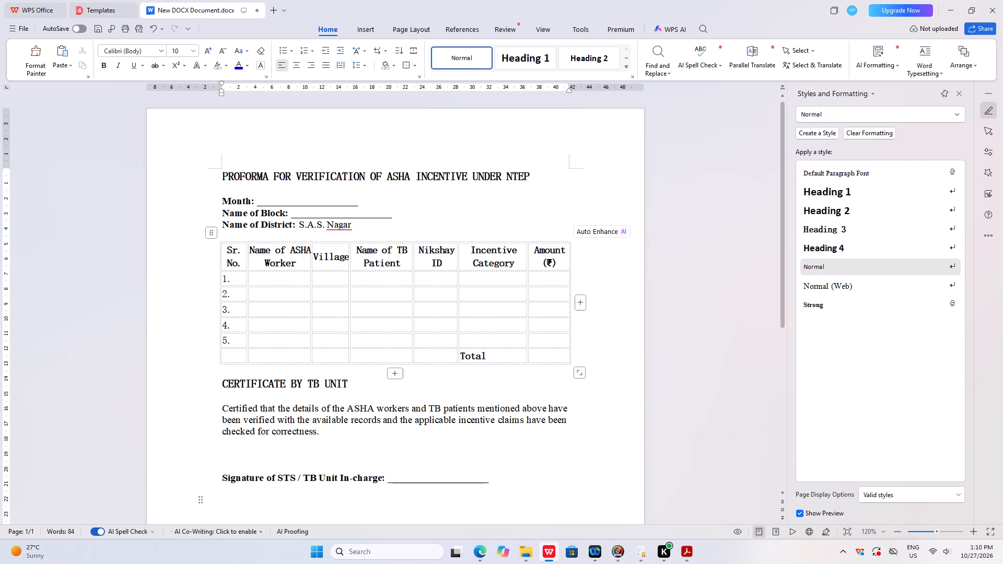
pyautogui.click(542, 264)
pyautogui.press('Delete')
pyautogui.press('Delete')
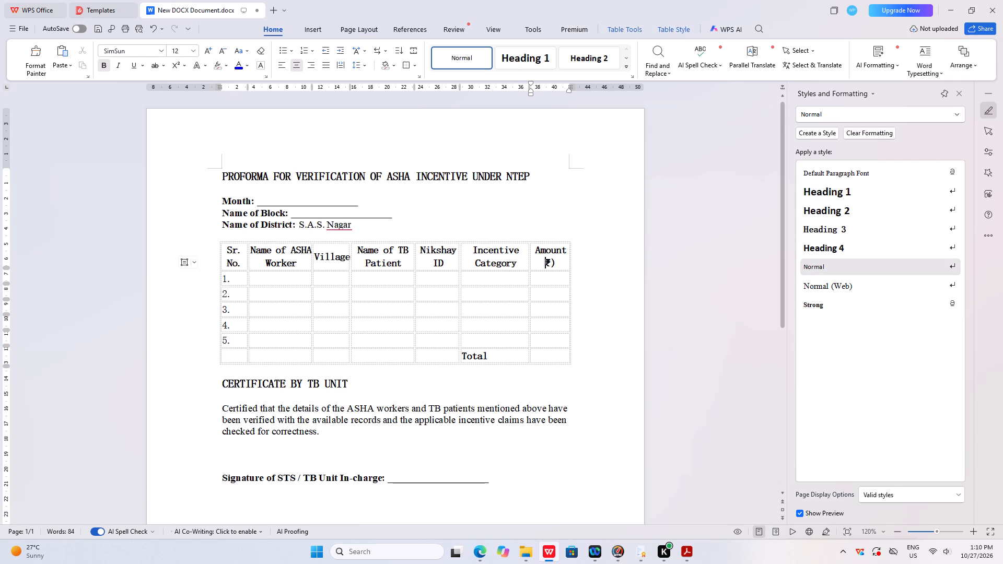
pyautogui.press('Delete')
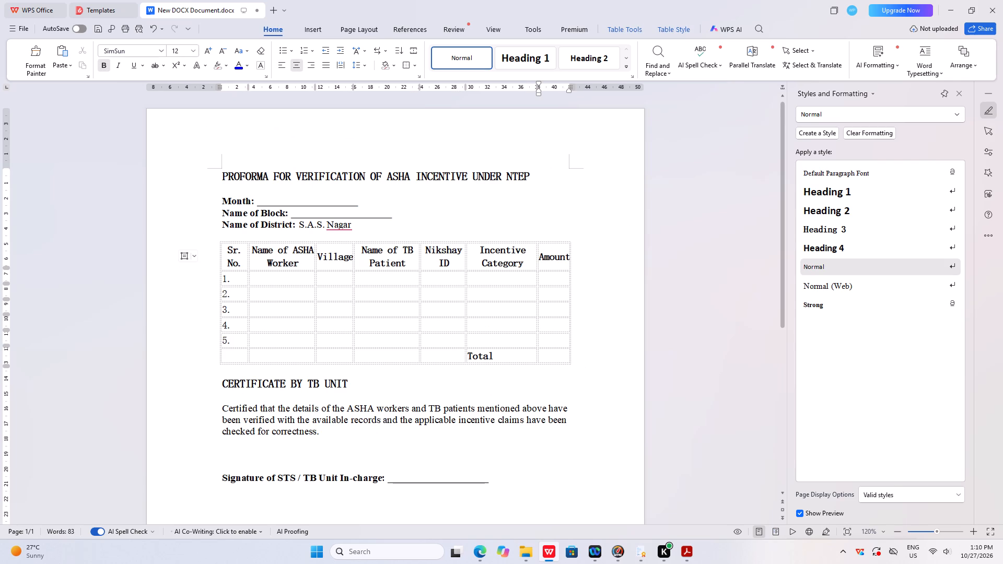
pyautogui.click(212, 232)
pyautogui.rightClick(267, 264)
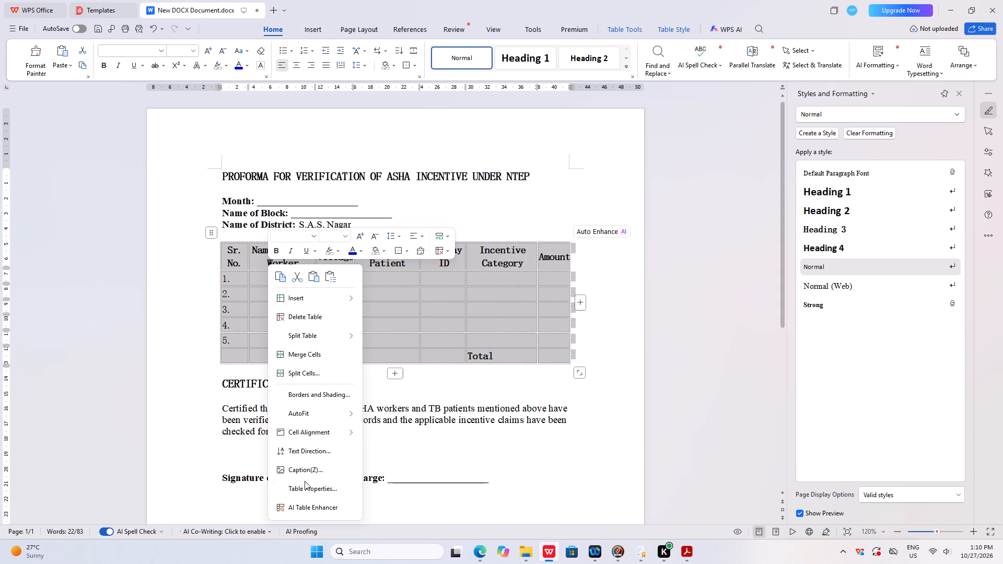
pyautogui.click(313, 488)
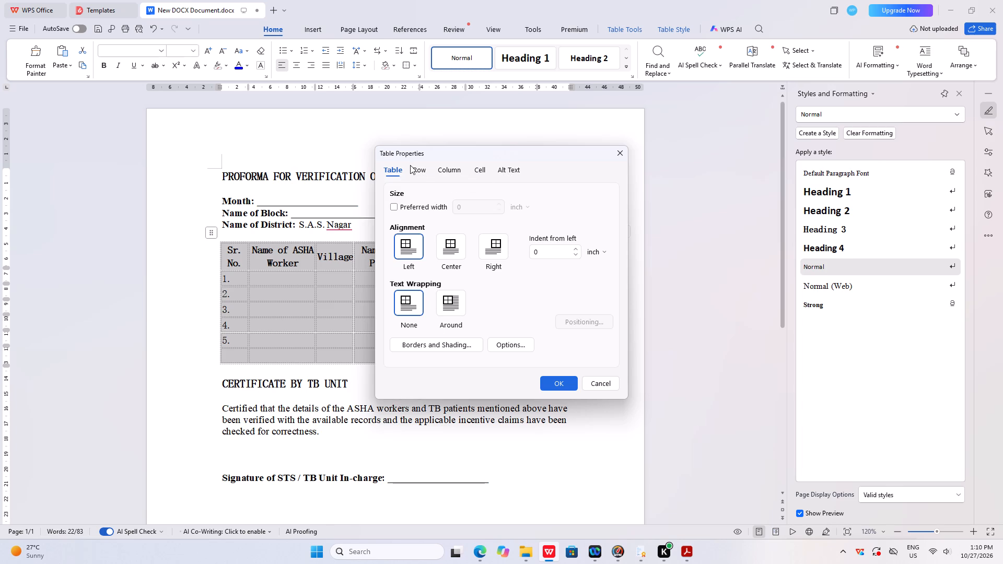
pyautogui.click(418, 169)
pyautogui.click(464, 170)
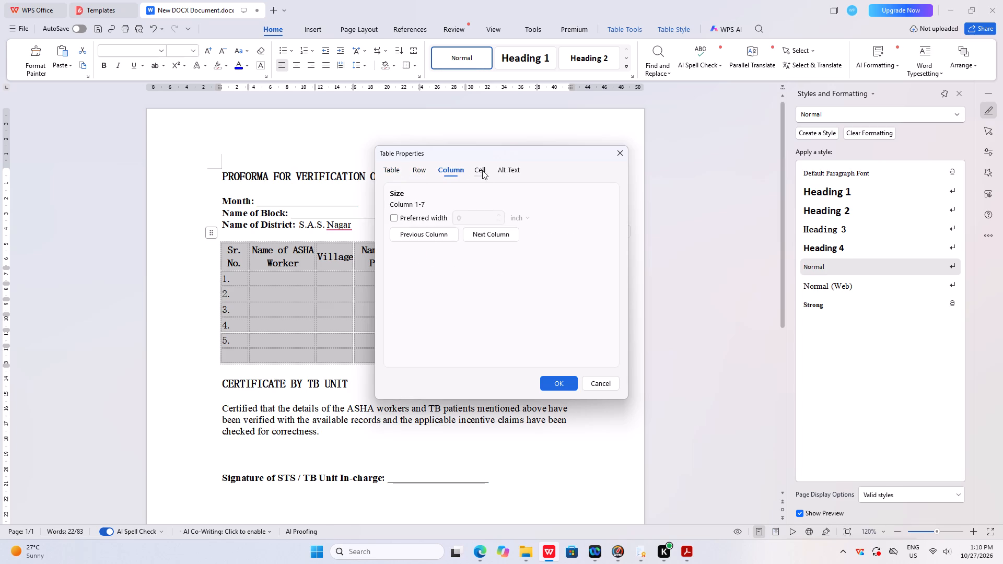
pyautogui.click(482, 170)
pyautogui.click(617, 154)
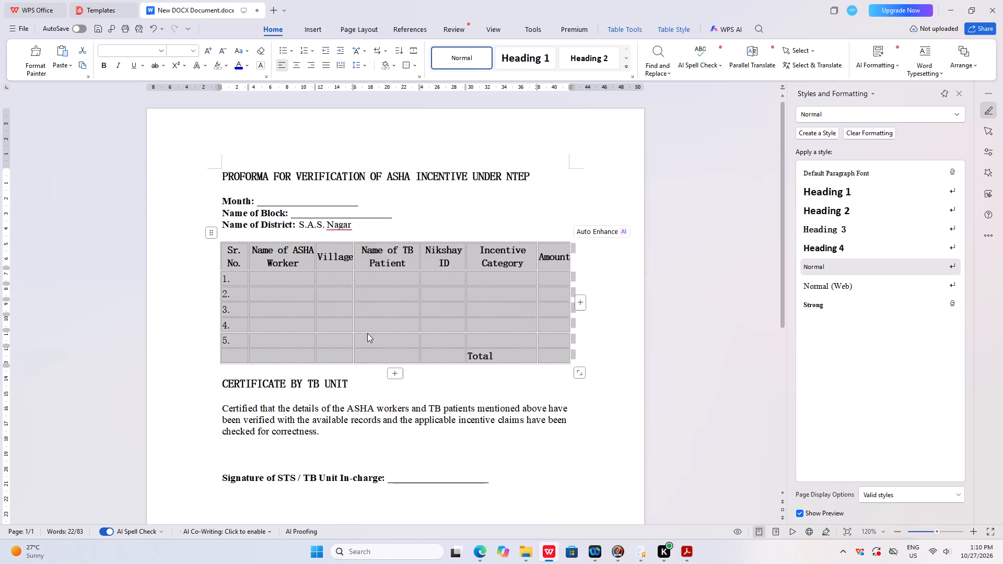
# Examine the border width and page border settings available for the whole table.
pyautogui.rightClick(347, 306)
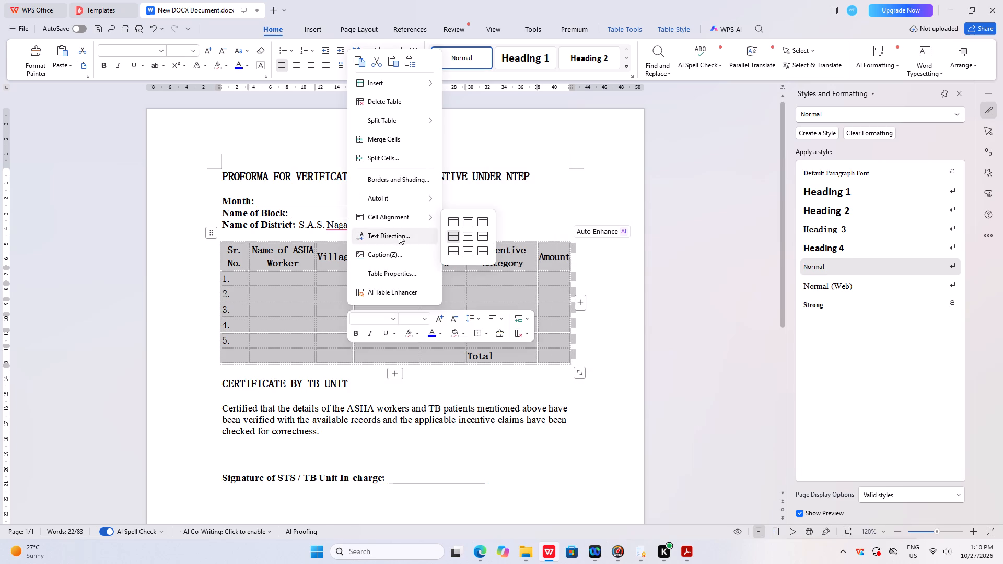
pyautogui.click(395, 275)
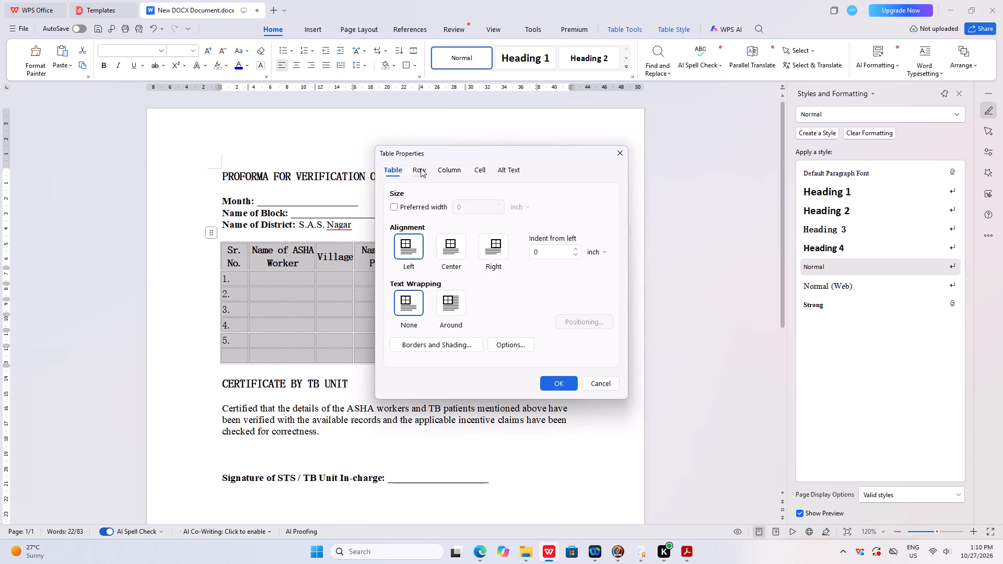
pyautogui.click(447, 345)
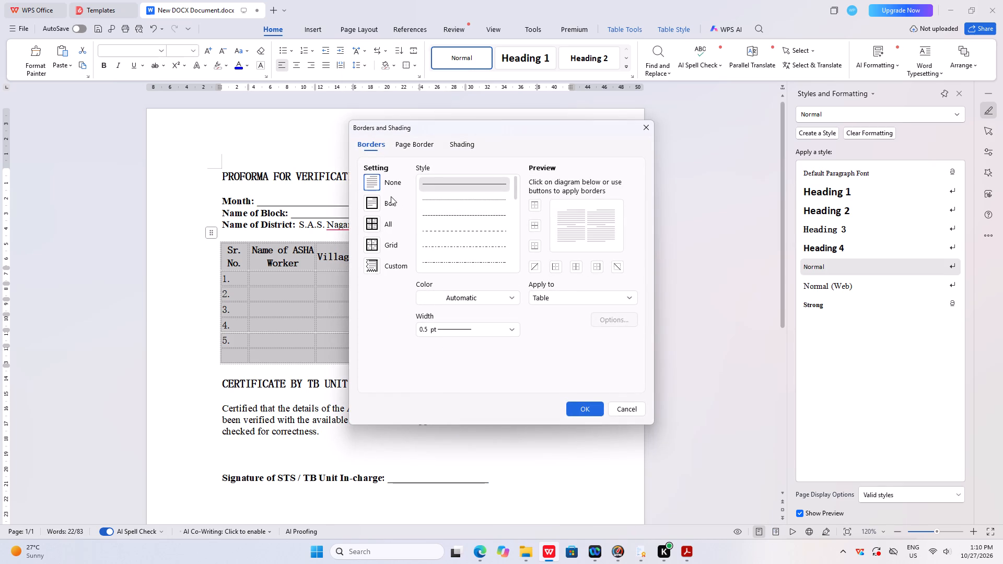
pyautogui.click(509, 327)
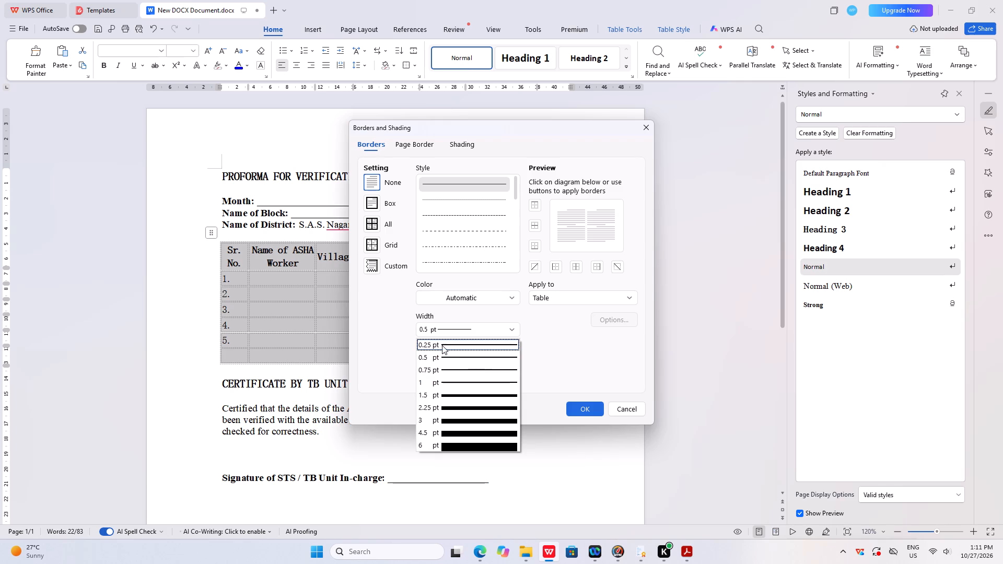
pyautogui.click(401, 144)
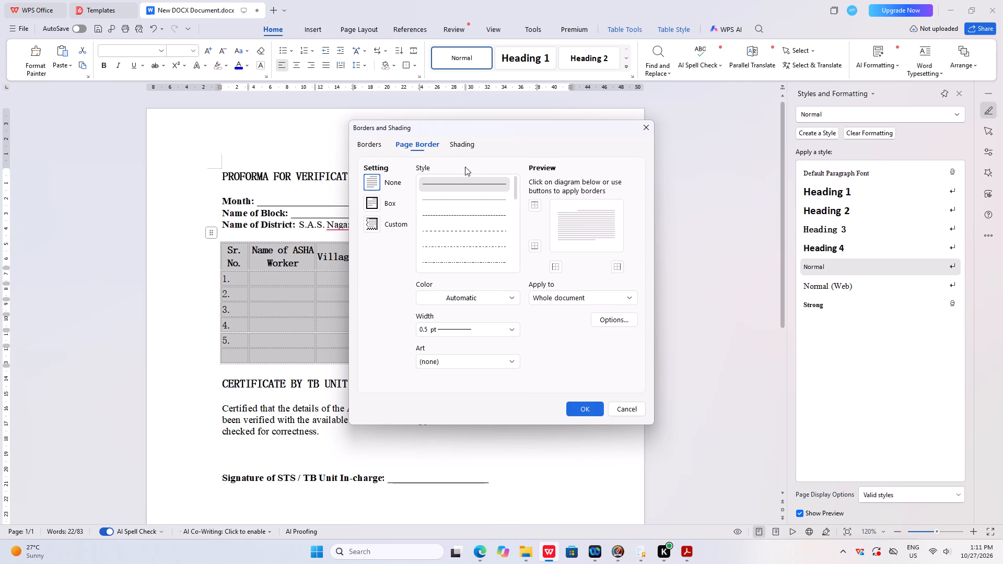
pyautogui.click(426, 145)
pyautogui.click(509, 330)
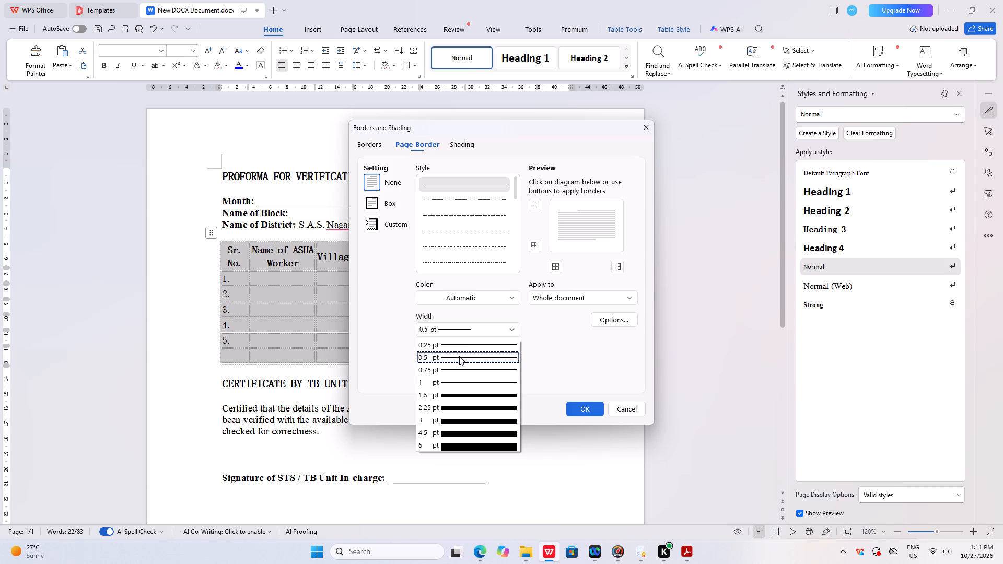
pyautogui.scroll(1, 459, 356)
pyautogui.click(585, 339)
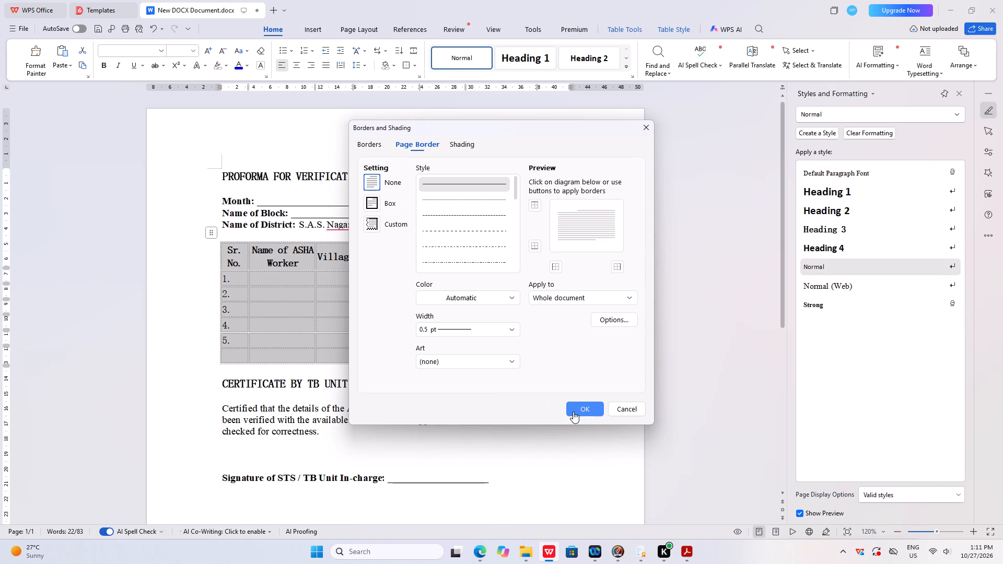
pyautogui.click(569, 408)
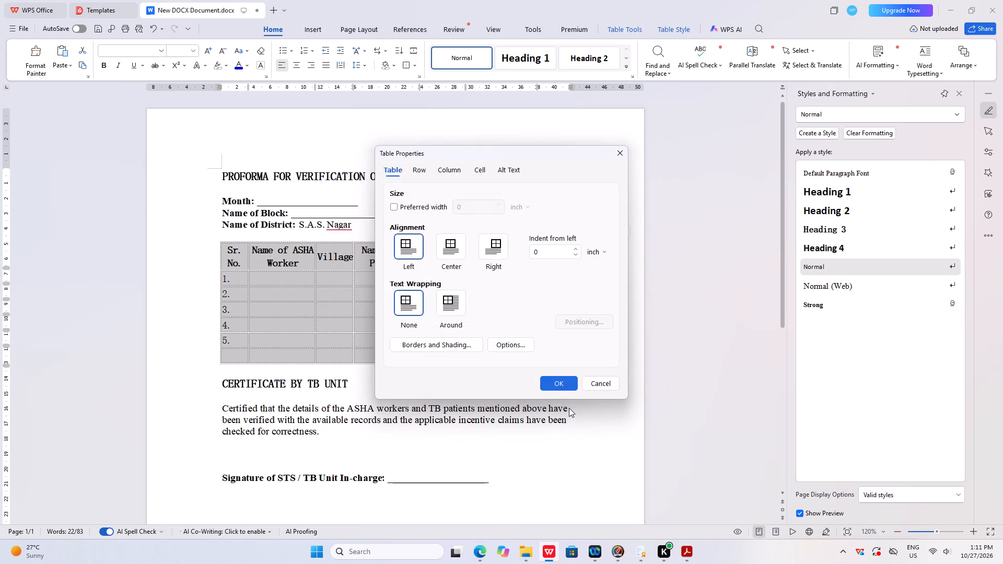
pyautogui.click(552, 381)
pyautogui.click(450, 336)
pyautogui.click(396, 320)
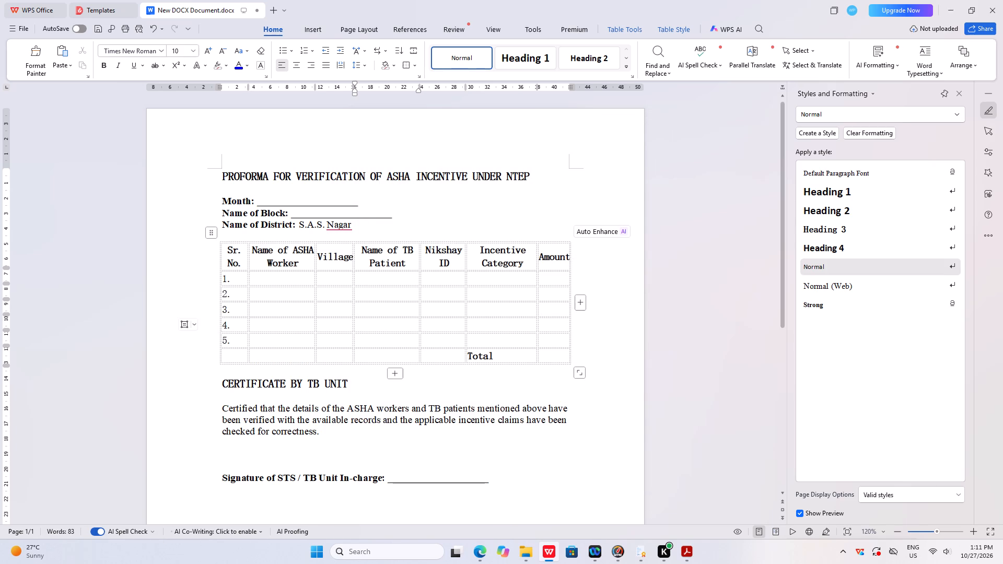
# Remove the default spacing between cells for the whole table.
pyautogui.click(212, 233)
pyautogui.rightClick(345, 310)
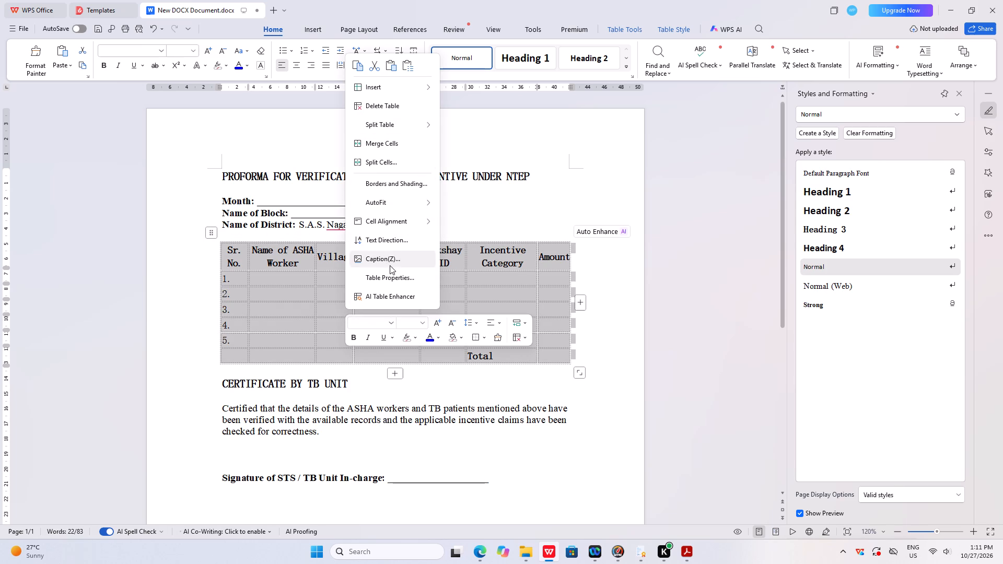
pyautogui.click(390, 279)
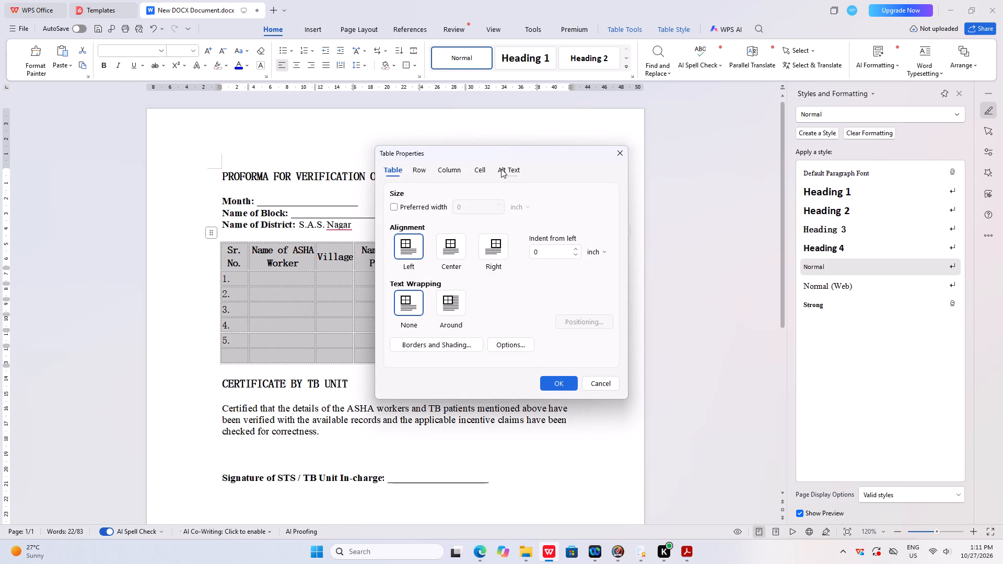
pyautogui.click(498, 344)
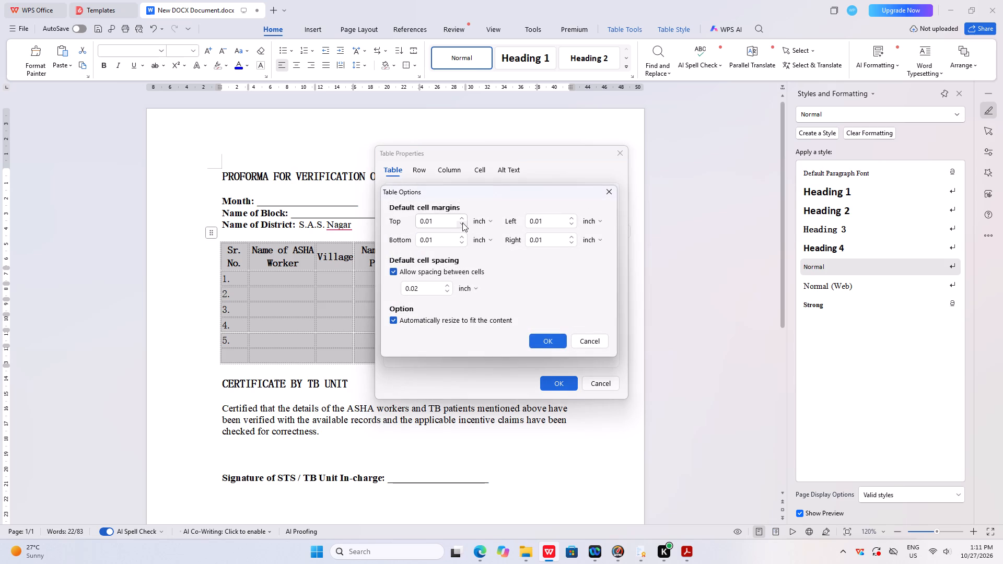
pyautogui.doubleClick(448, 292)
pyautogui.click(545, 343)
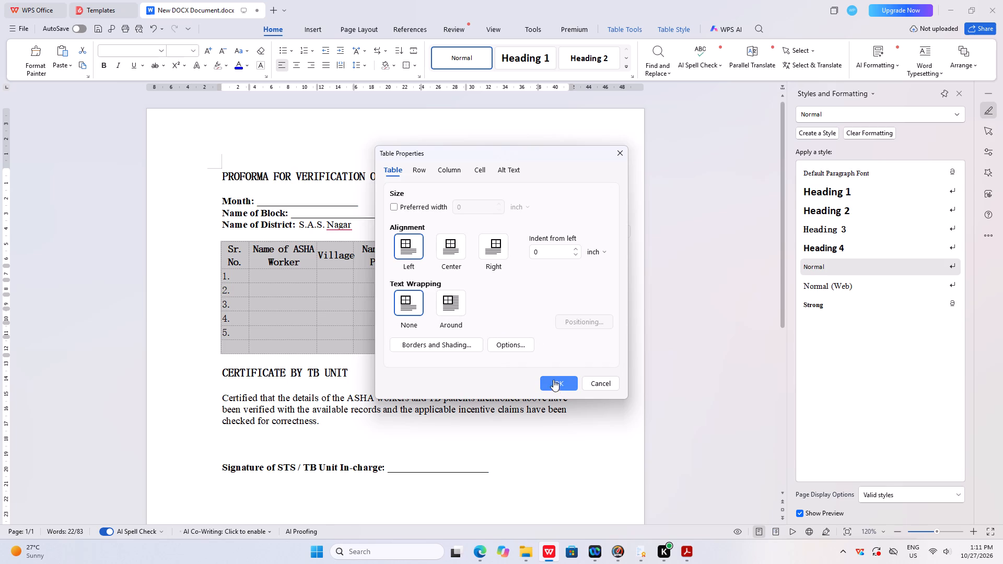
pyautogui.click(618, 153)
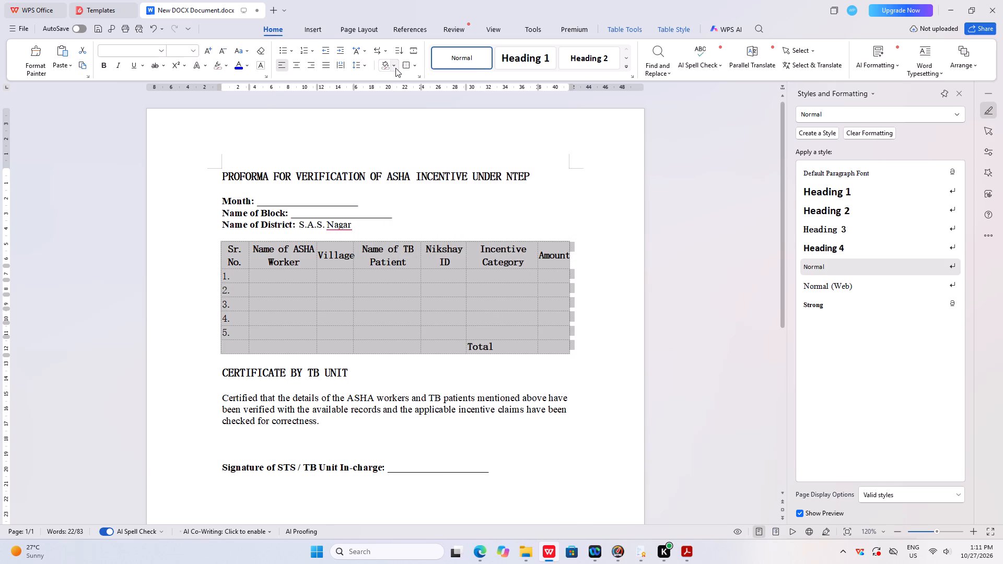
# Apply all borders to the whole table.
pyautogui.click(415, 66)
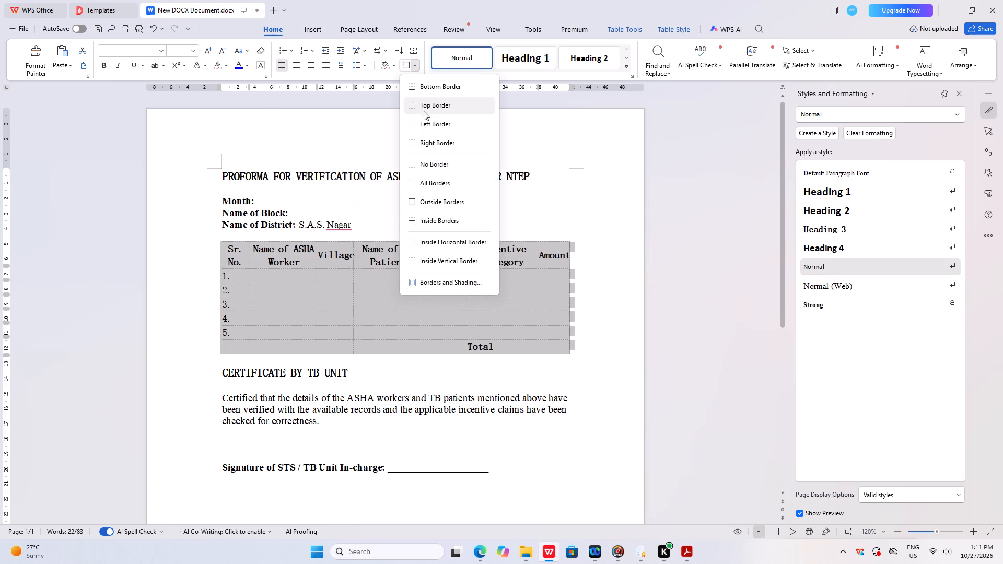
pyautogui.click(411, 185)
pyautogui.click(424, 305)
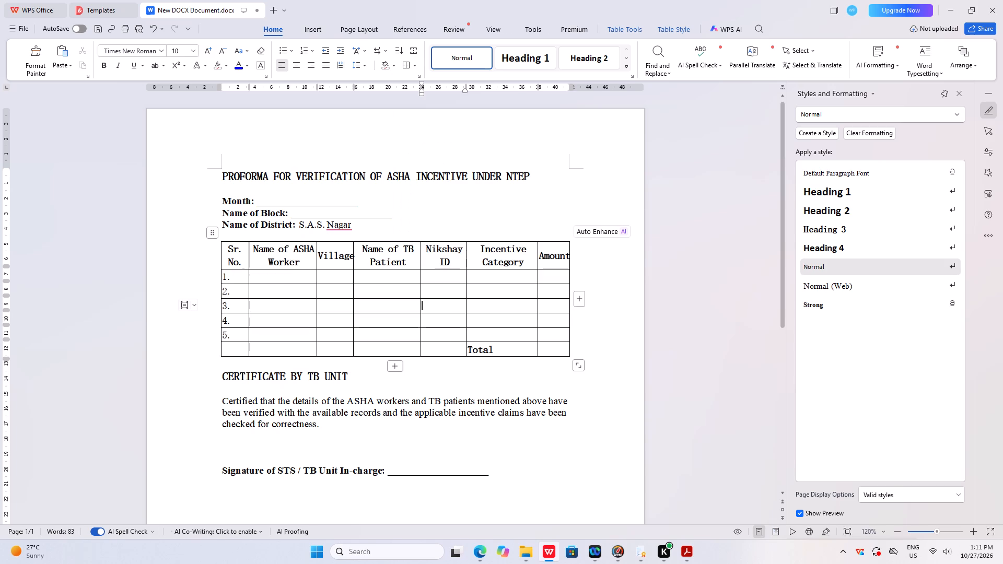
pyautogui.click(613, 315)
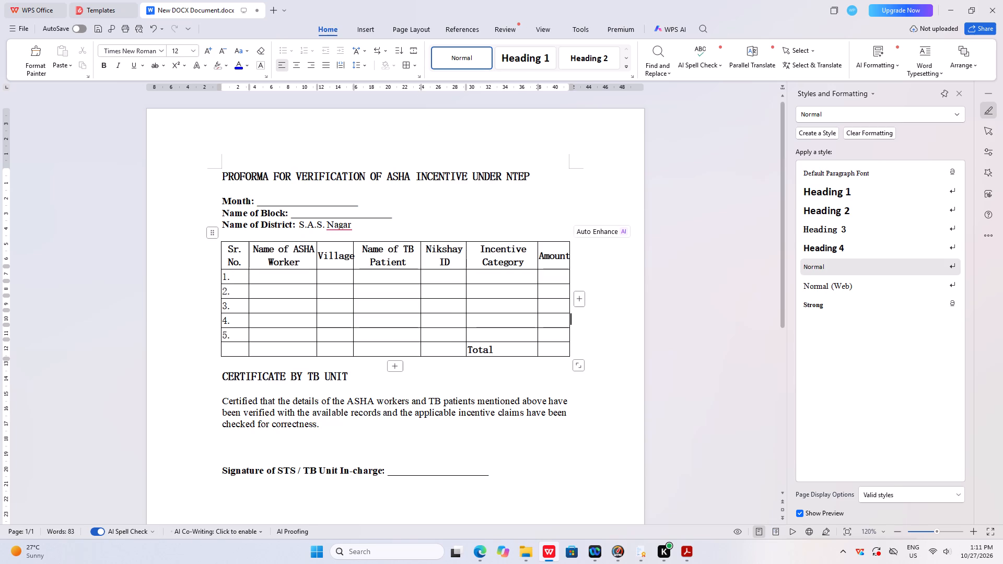
# Copy the text formatting of the "Name of District:" label onto all cells of the table with Format Painter.
pyautogui.moveTo(224, 224); pyautogui.dragTo(290, 224)
pyautogui.click(27, 69)
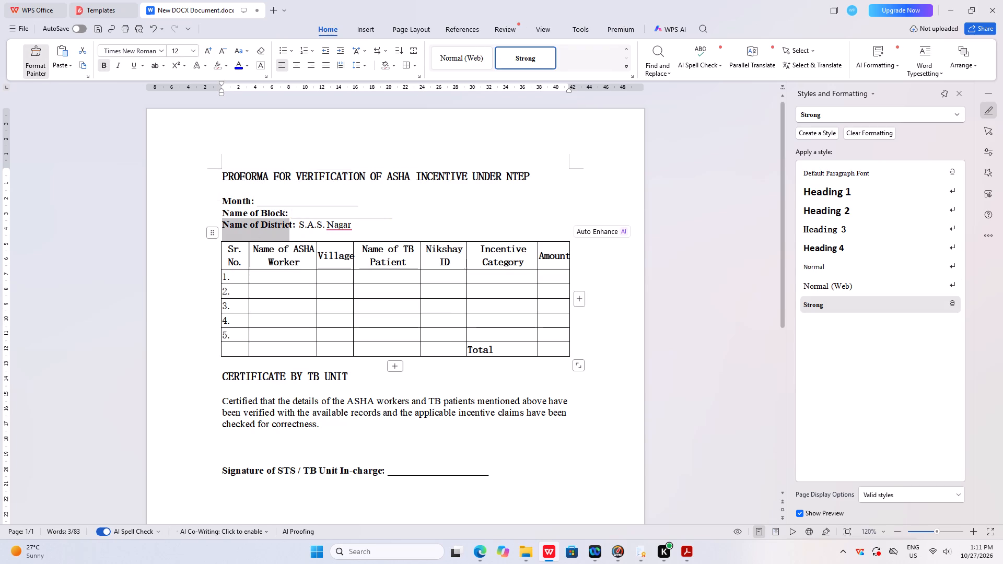
pyautogui.moveTo(231, 254); pyautogui.dragTo(551, 353)
pyautogui.click(617, 348)
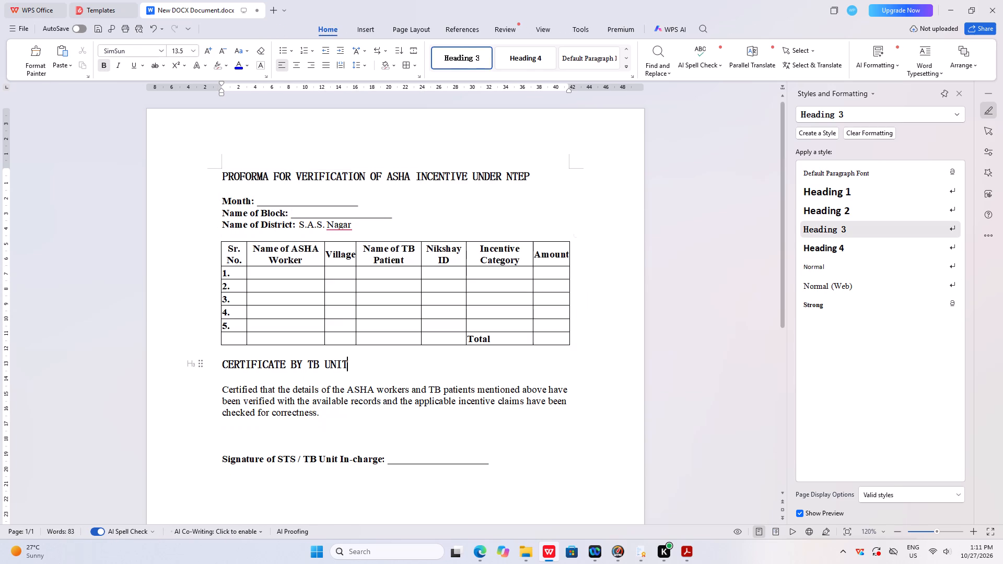
pyautogui.click(422, 297)
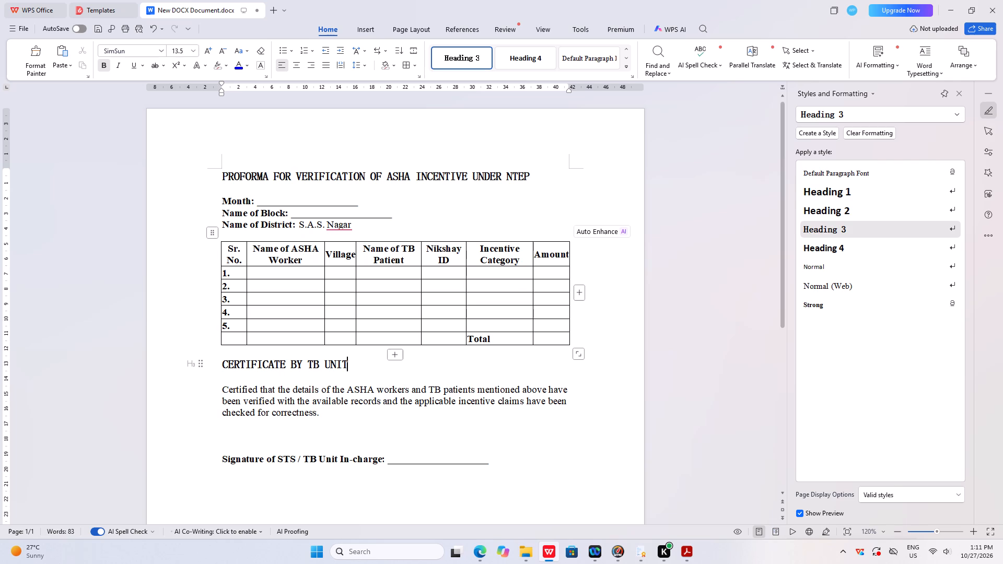
pyautogui.click(325, 254)
pyautogui.click(480, 299)
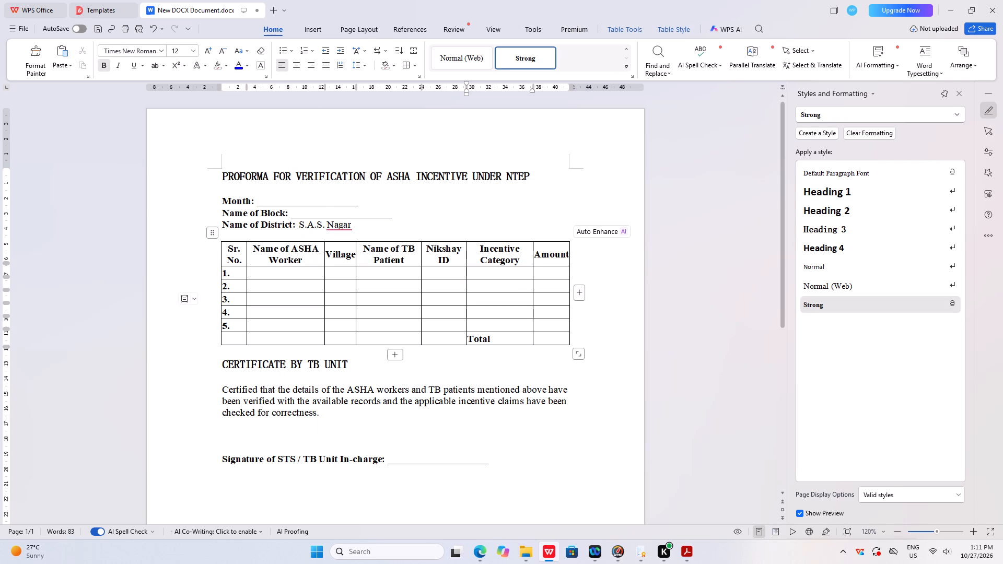
# Widen the Amount column so that its outer edge sits at about 44 on the ruler.
pyautogui.moveTo(228, 250); pyautogui.dragTo(565, 264)
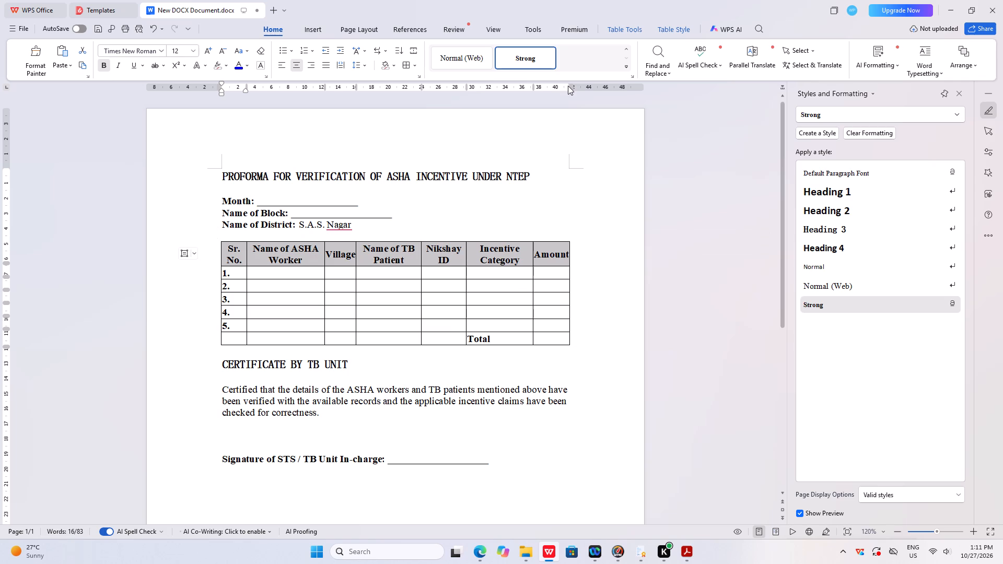
pyautogui.click(553, 253)
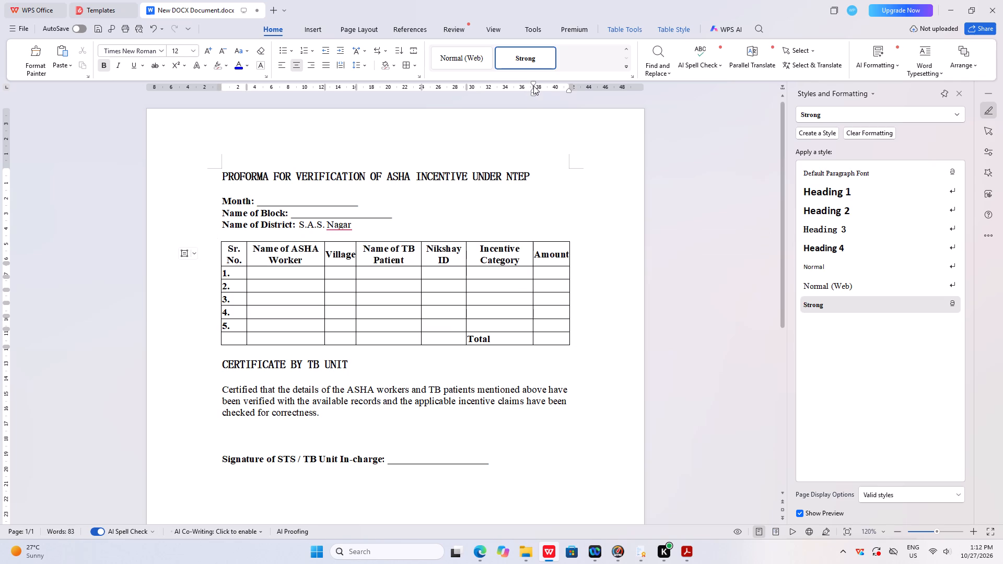
pyautogui.moveTo(533, 86); pyautogui.dragTo(552, 86)
pyautogui.moveTo(532, 87); pyautogui.dragTo(547, 88)
pyautogui.moveTo(569, 85); pyautogui.dragTo(588, 86)
pyautogui.click(584, 240)
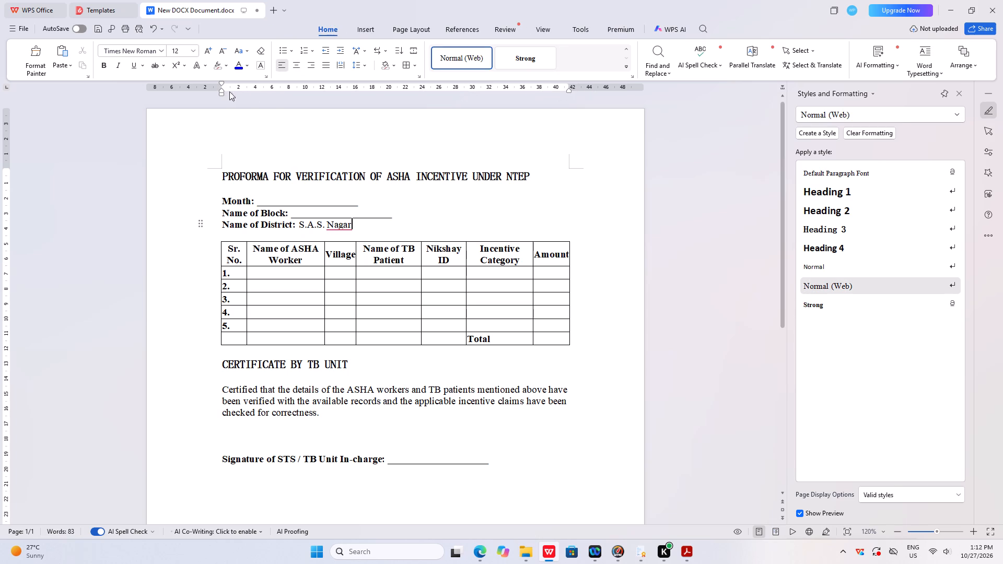
pyautogui.click(343, 267)
pyautogui.click(553, 265)
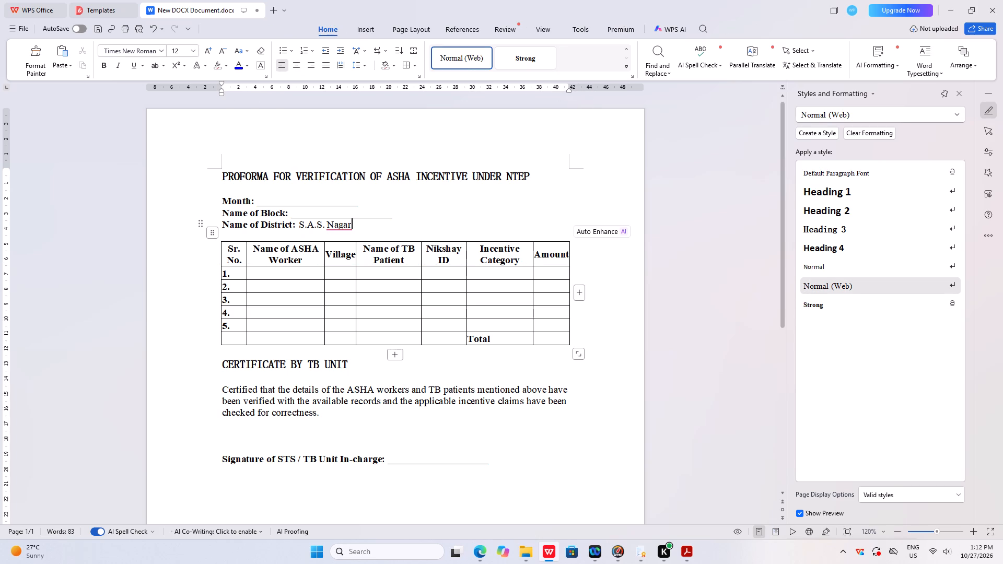
pyautogui.click(556, 276)
pyautogui.click(569, 86)
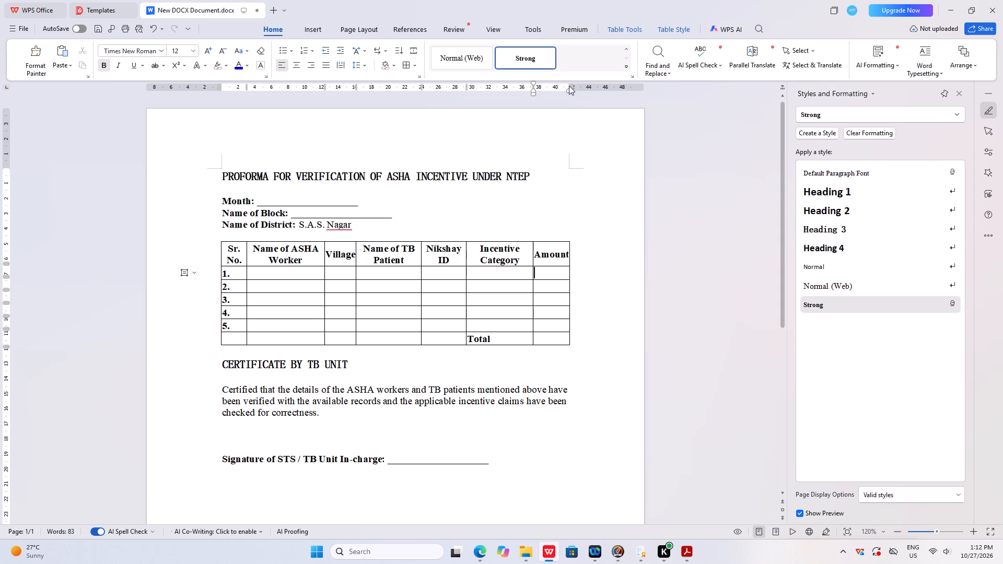
pyautogui.moveTo(569, 82); pyautogui.dragTo(601, 81)
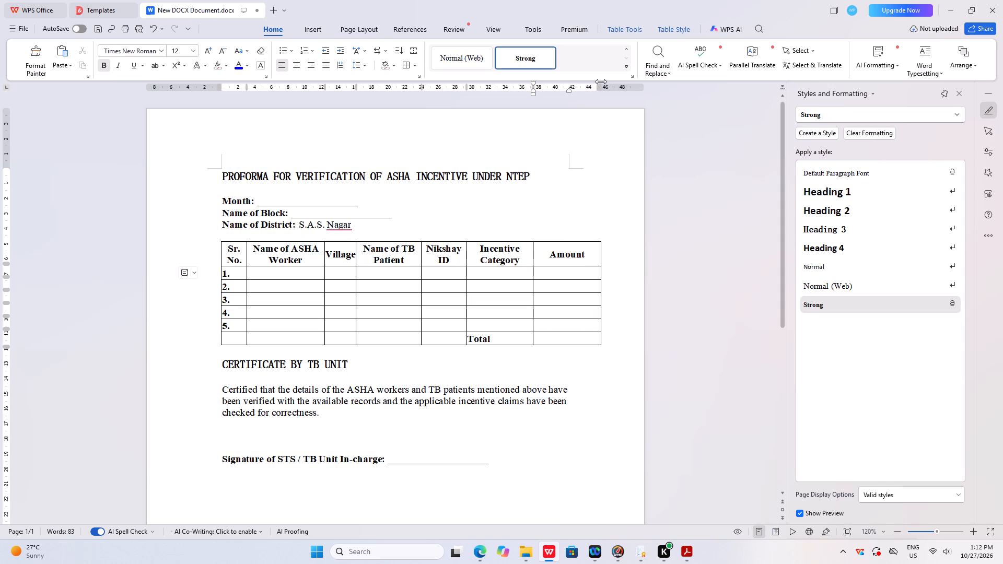
pyautogui.moveTo(533, 87); pyautogui.dragTo(554, 87)
pyautogui.moveTo(601, 86); pyautogui.dragTo(589, 88)
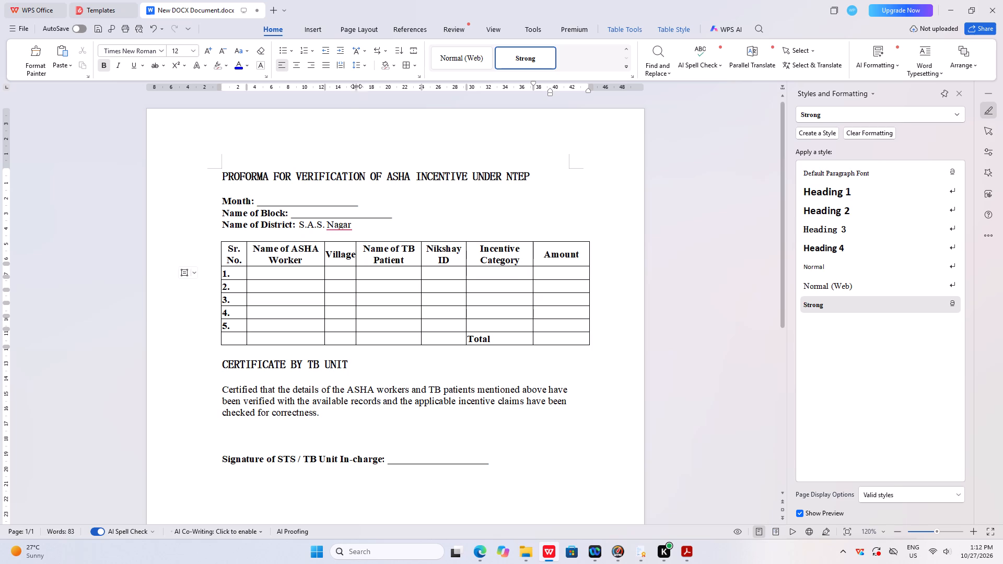
# Widen the Village column so that its right edge sits at about 19 on the ruler.
pyautogui.moveTo(357, 88); pyautogui.dragTo(370, 88)
pyautogui.click(339, 261)
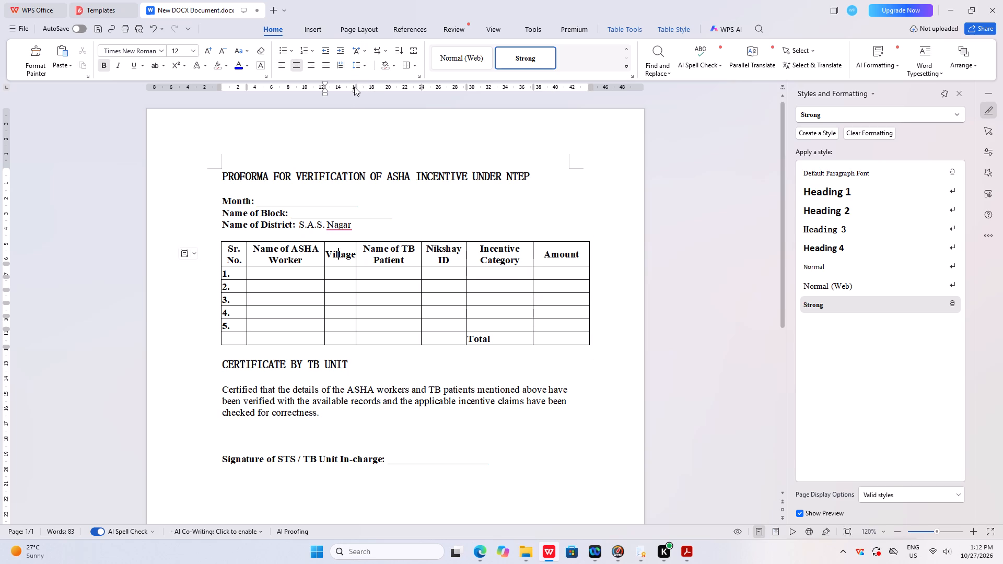
pyautogui.moveTo(356, 85); pyautogui.dragTo(377, 86)
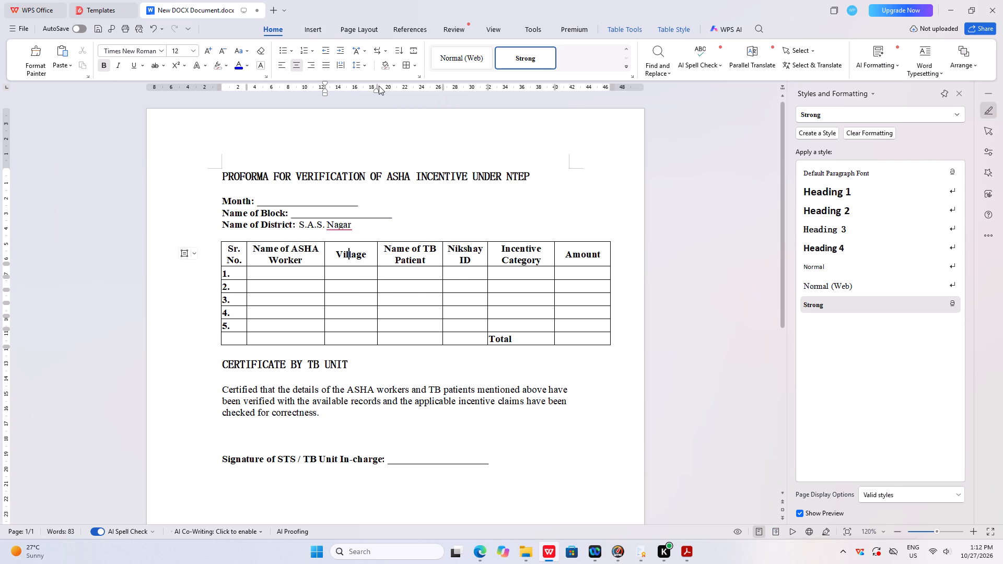
# Make rows 1 to 5 and the Total row taller by adding a blank line in each Name of ASHA Worker cell.
pyautogui.click(301, 271)
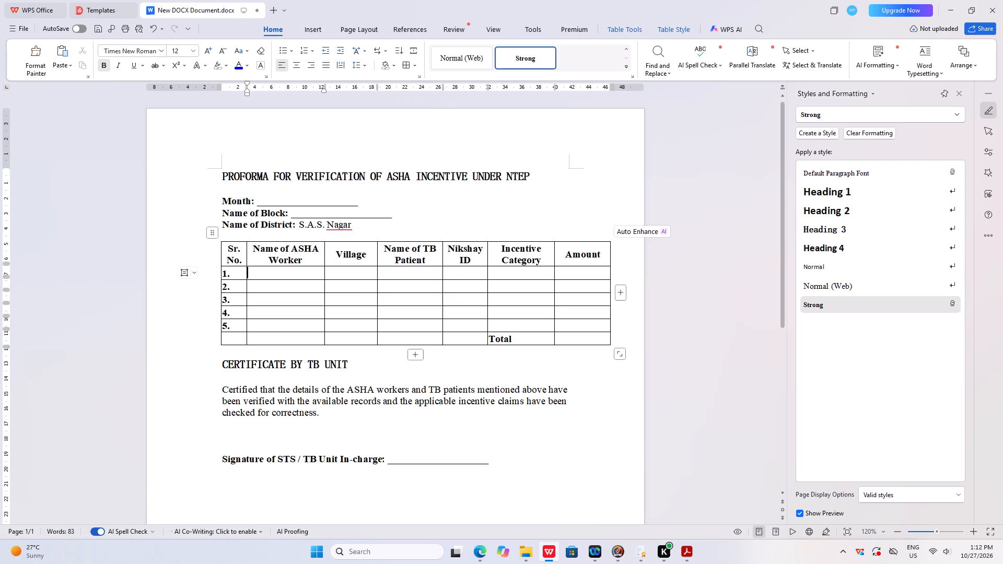
pyautogui.press('Return')
pyautogui.click(289, 297)
pyautogui.press('Return')
pyautogui.click(299, 330)
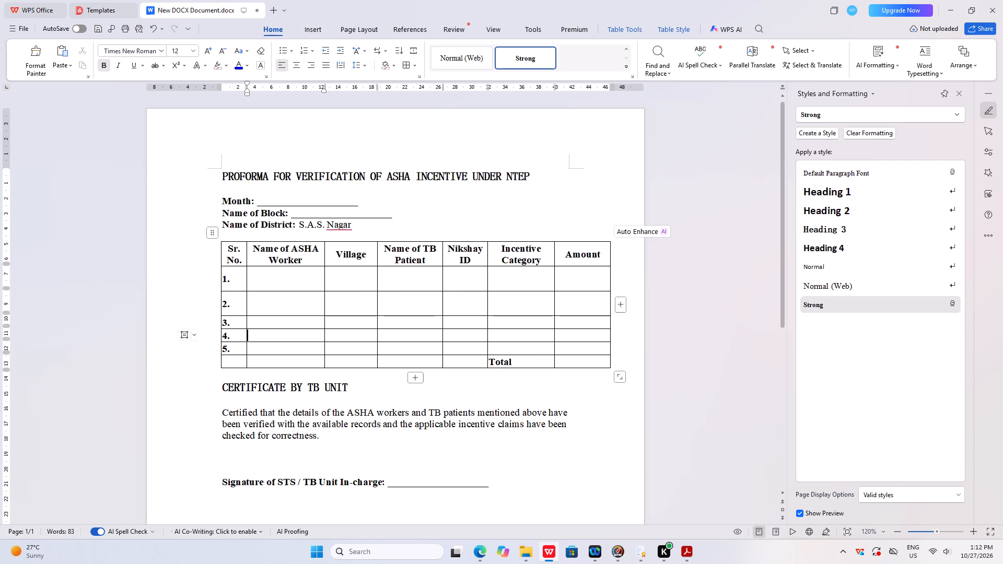
pyautogui.press('Return')
pyautogui.click(289, 322)
pyautogui.press('Return')
pyautogui.click(307, 375)
pyautogui.press('Return')
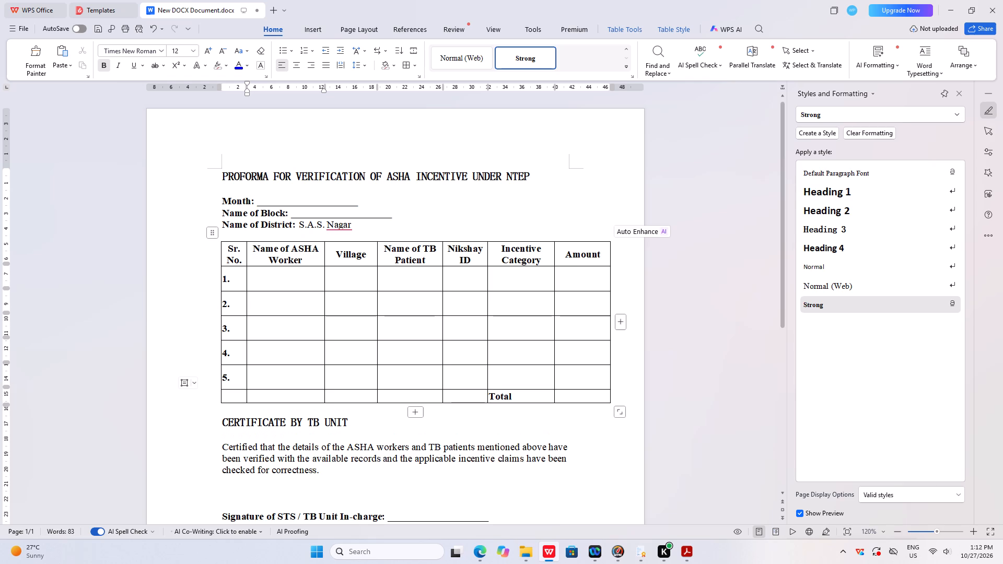
pyautogui.click(309, 393)
pyautogui.press('Return')
pyautogui.click(378, 374)
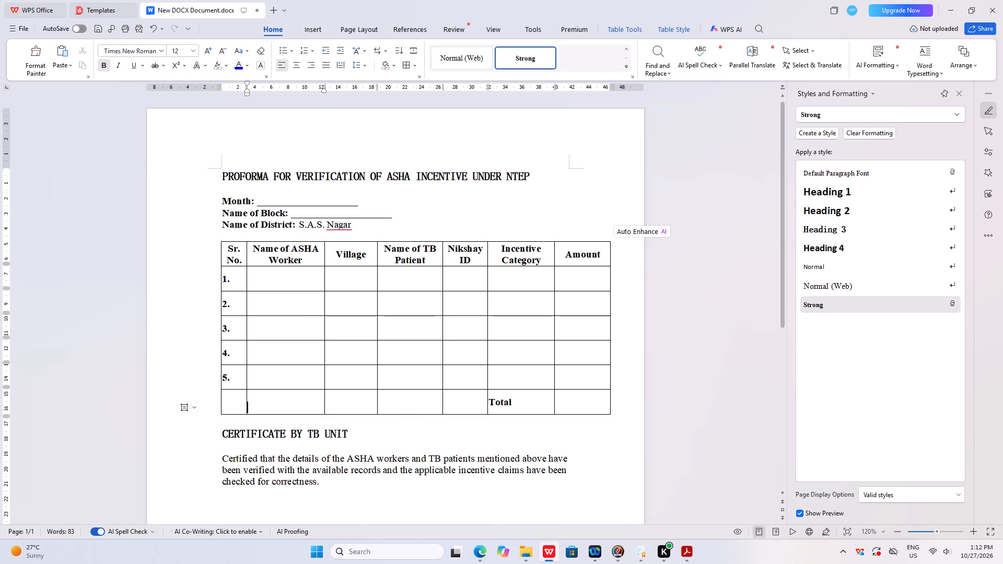
# Insert two blank table rows between row 5 and the Total row, each made taller with an extra blank line.
pyautogui.scroll(-4, 587, 340)
pyautogui.scroll(4, 587, 339)
pyautogui.scroll(-1, 497, 295)
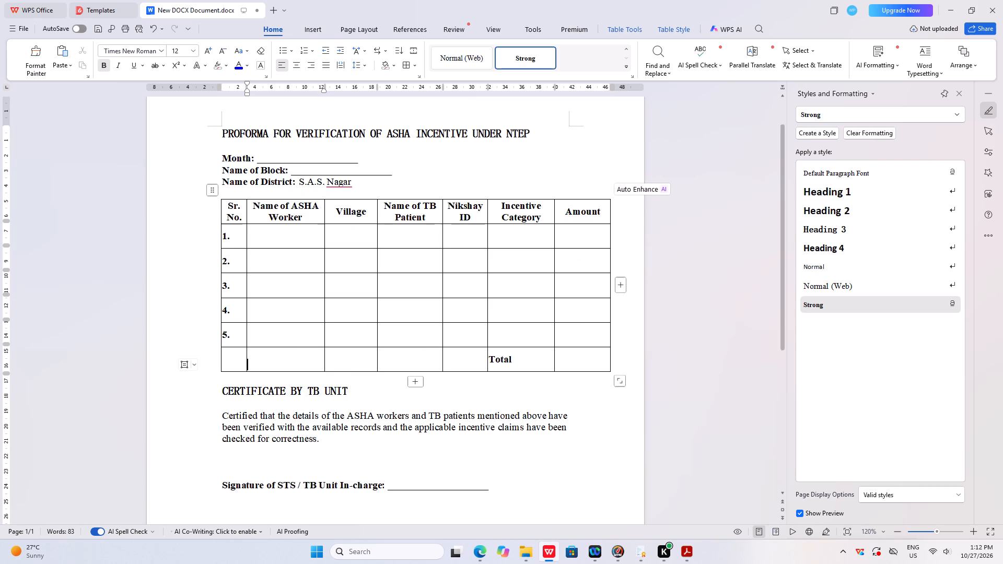
pyautogui.scroll(-1, 497, 295)
pyautogui.click(619, 298)
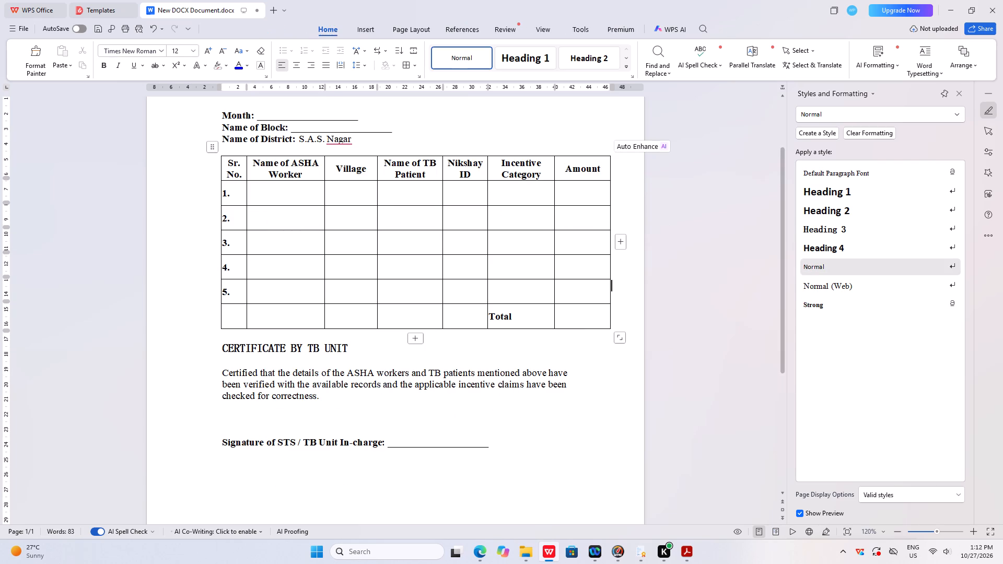
pyautogui.press('Return')
pyautogui.press('Return')
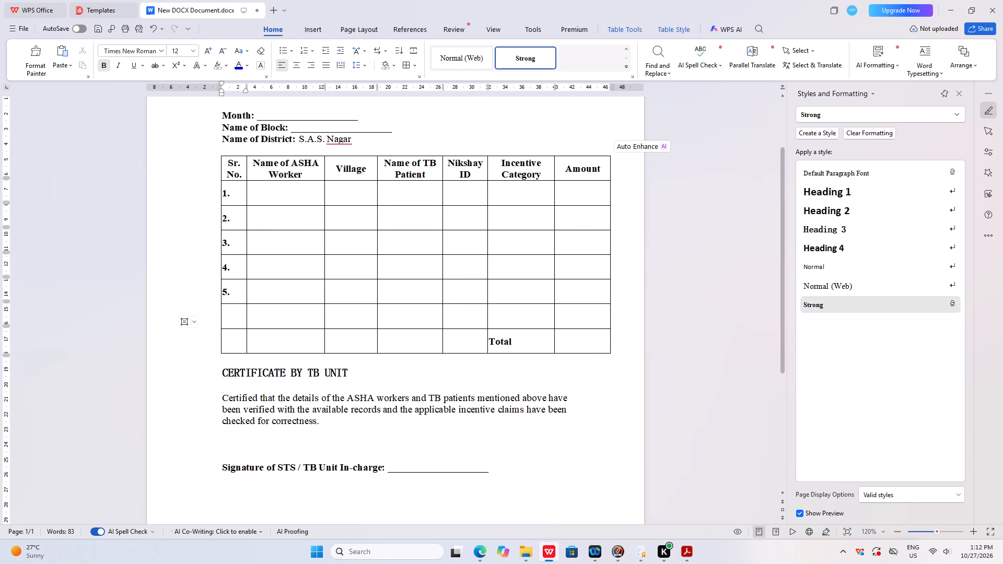
pyautogui.click(616, 318)
pyautogui.press('Return')
pyautogui.press('Return')
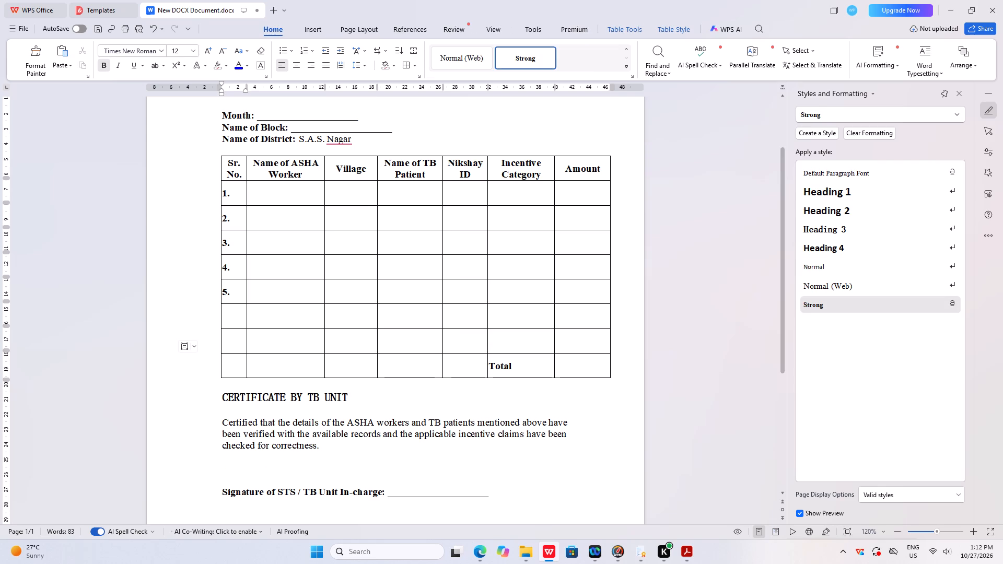
# Number the two new table rows 6. and 7. in the Sr. No. column.
pyautogui.click(225, 319)
pyautogui.press('6')
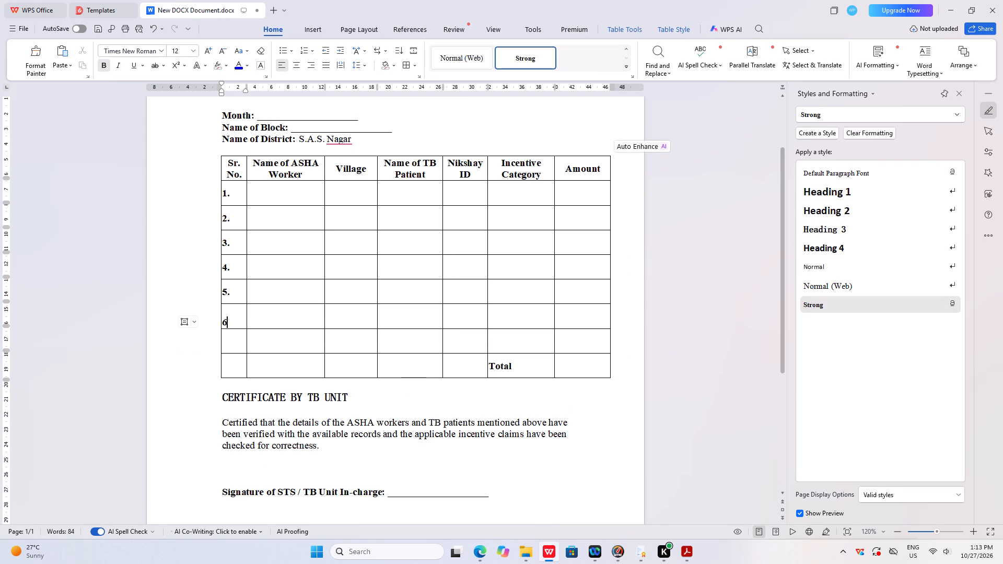
pyautogui.press('.')
pyautogui.click(234, 347)
pyautogui.write('7.')
pyautogui.click(378, 357)
# Widen the Name of ASHA Worker column so that its right edge sits at about 15 on the ruler.
pyautogui.scroll(-7, 378, 357)
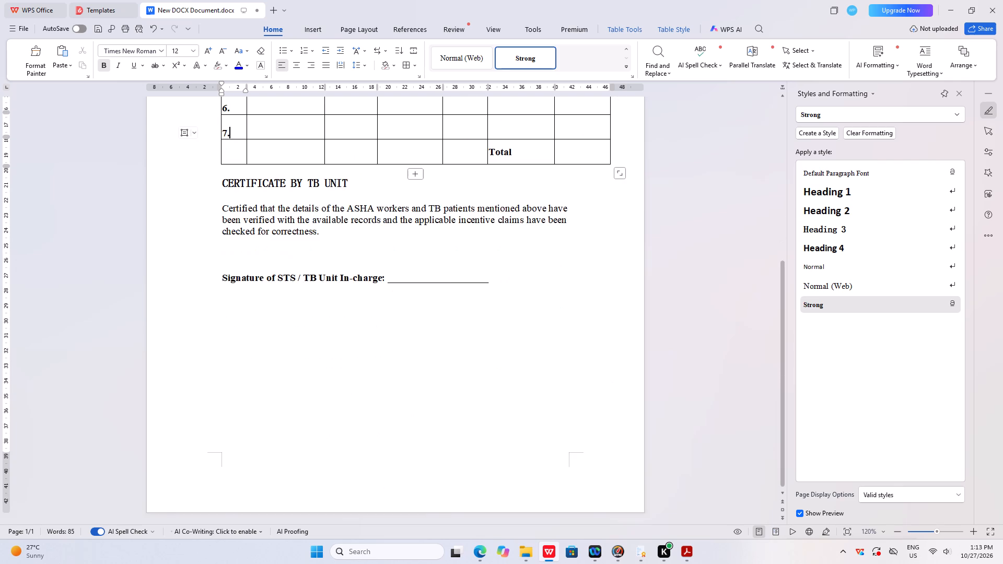
pyautogui.scroll(9, 378, 357)
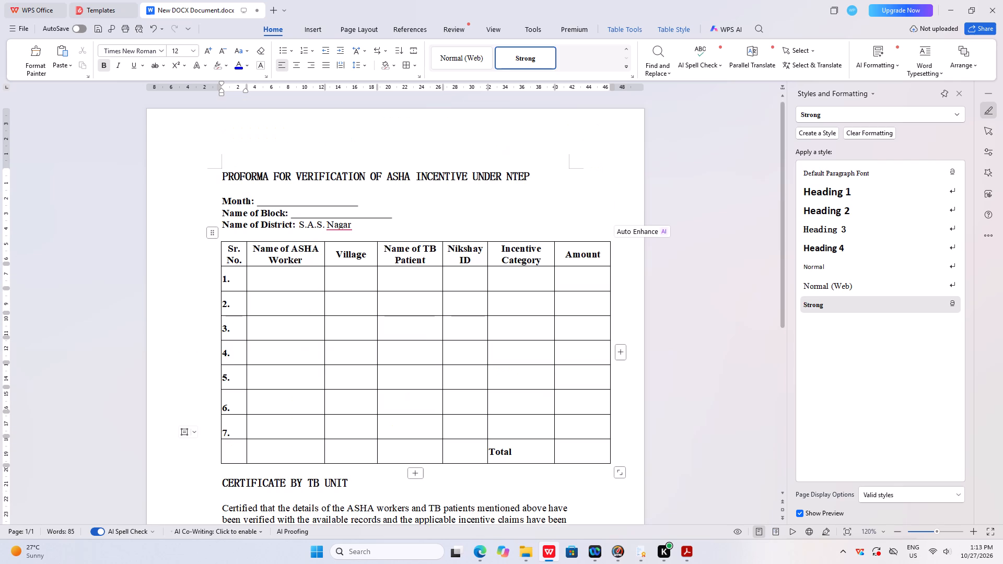
pyautogui.scroll(-4, 380, 357)
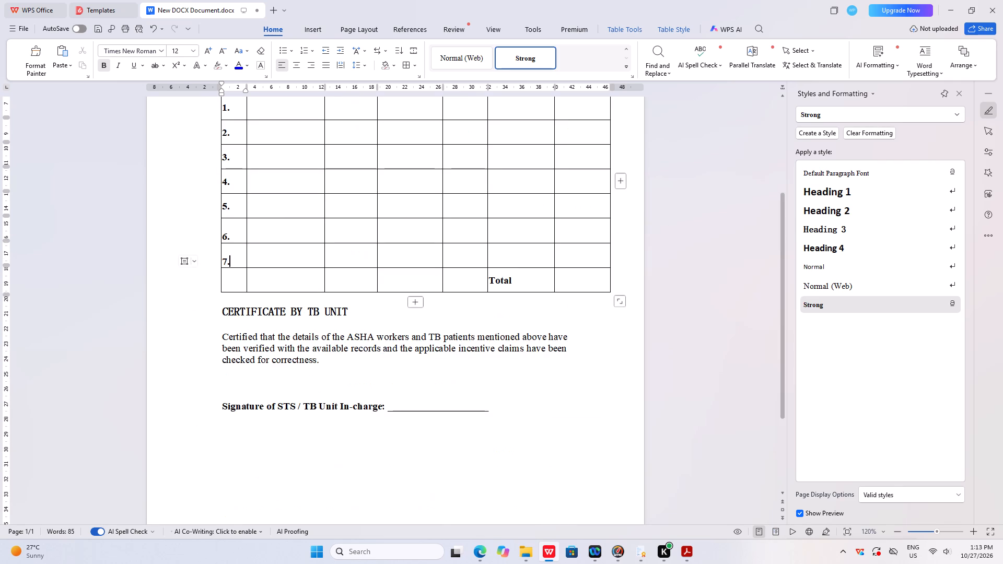
pyautogui.scroll(3, 380, 357)
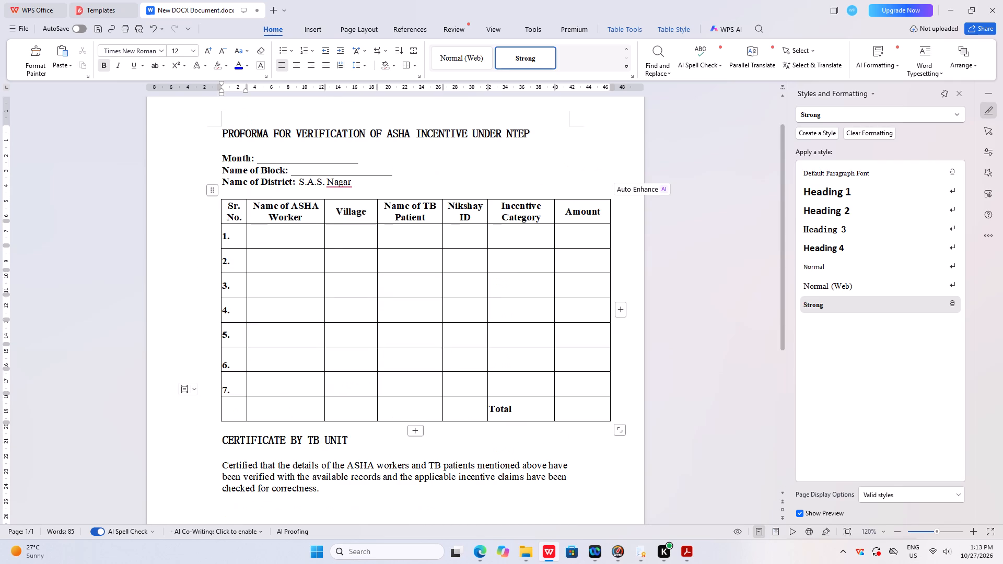
pyautogui.click(319, 237)
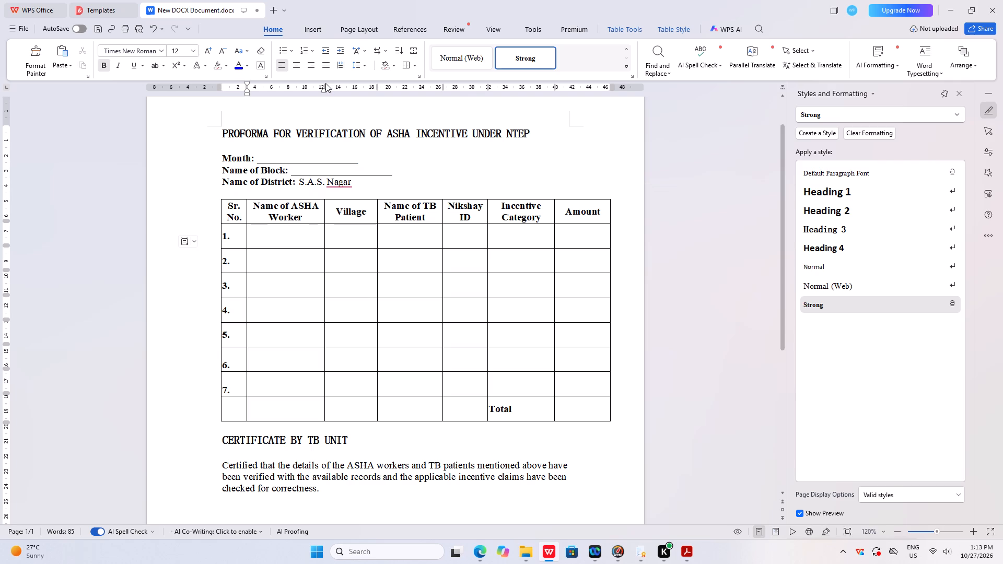
pyautogui.moveTo(325, 83); pyautogui.dragTo(343, 84)
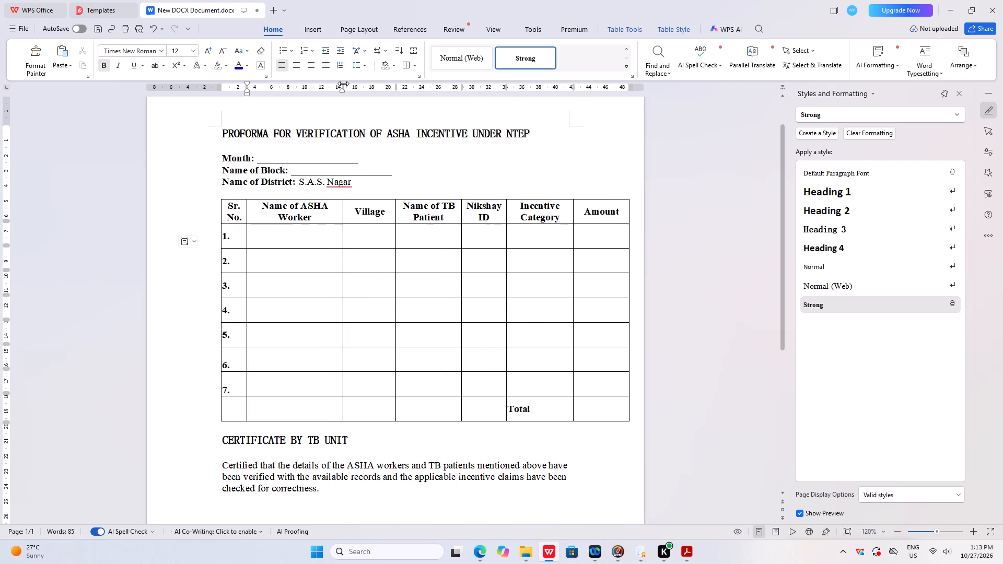
pyautogui.click(345, 295)
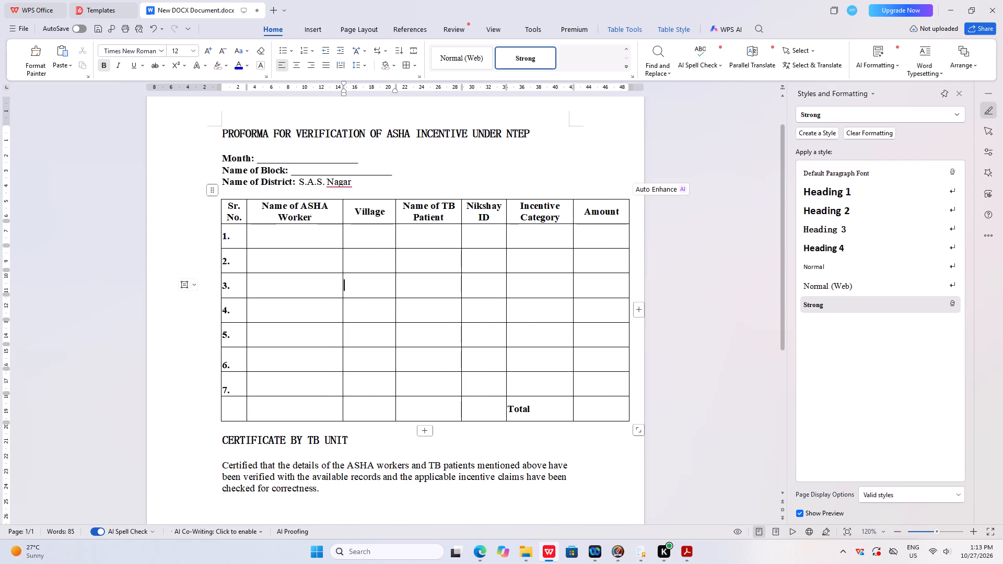
# Move the whole table left so that it starts about 3 ruler units outside the page's left margin.
pyautogui.click(290, 227)
pyautogui.moveTo(212, 192); pyautogui.dragTo(185, 192)
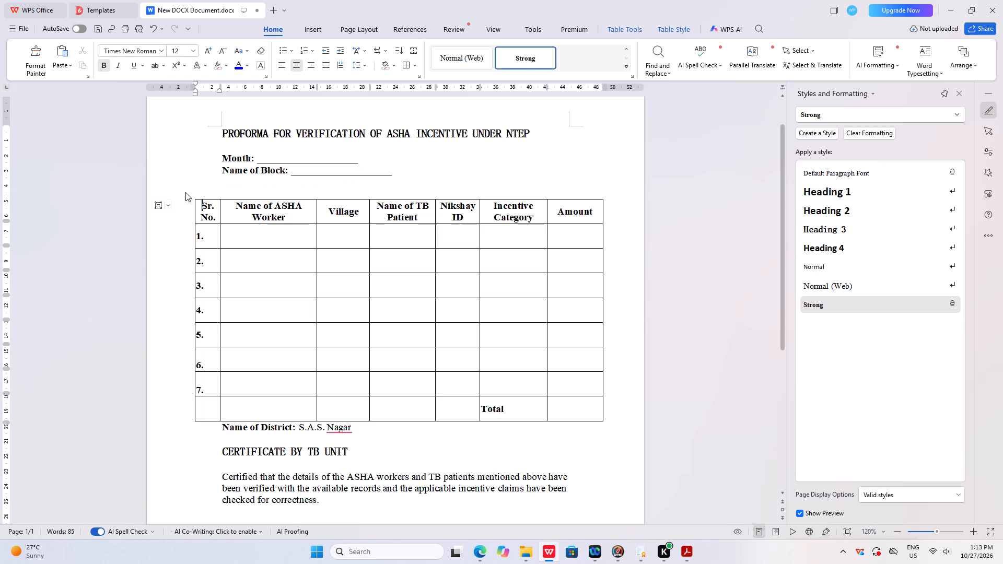
pyautogui.click(388, 292)
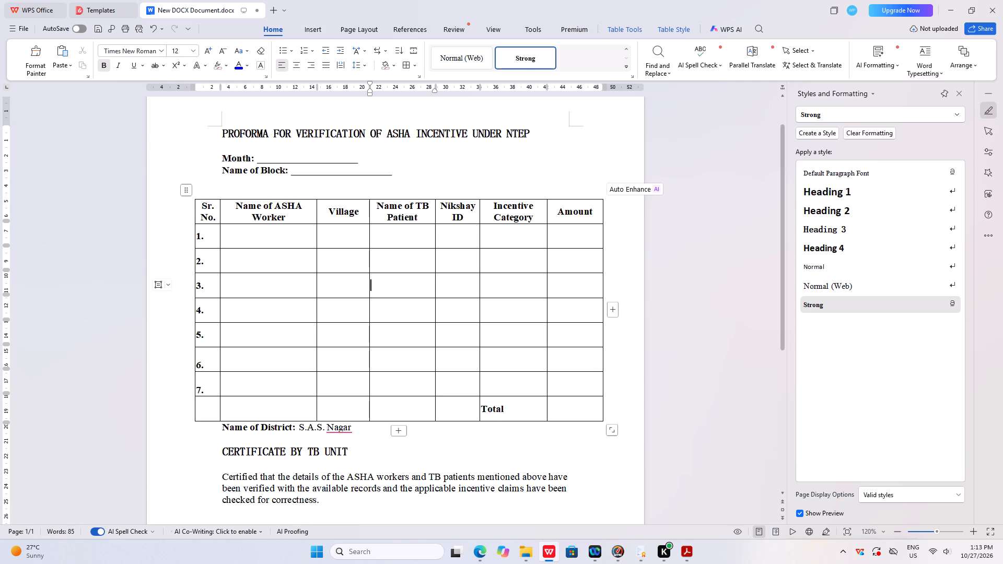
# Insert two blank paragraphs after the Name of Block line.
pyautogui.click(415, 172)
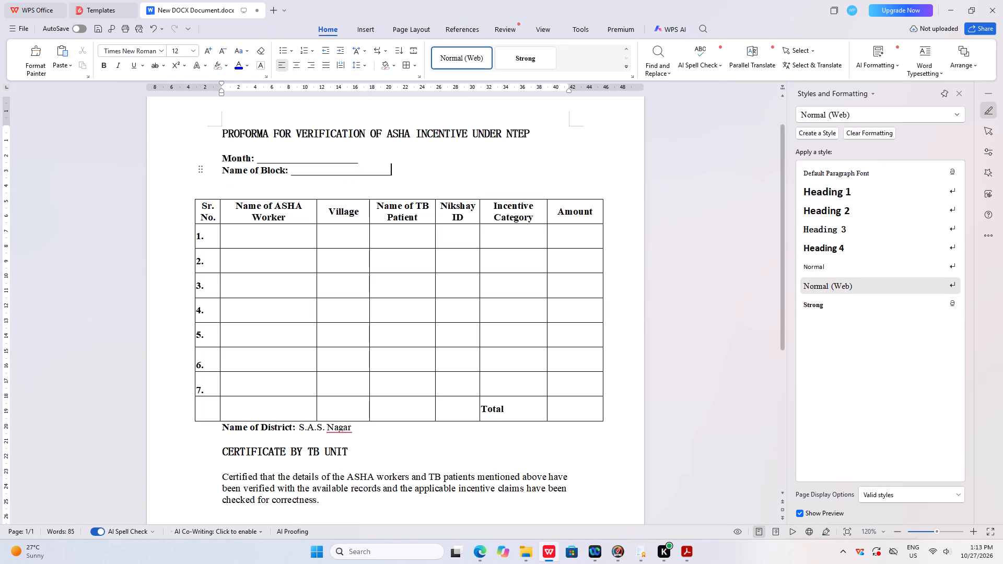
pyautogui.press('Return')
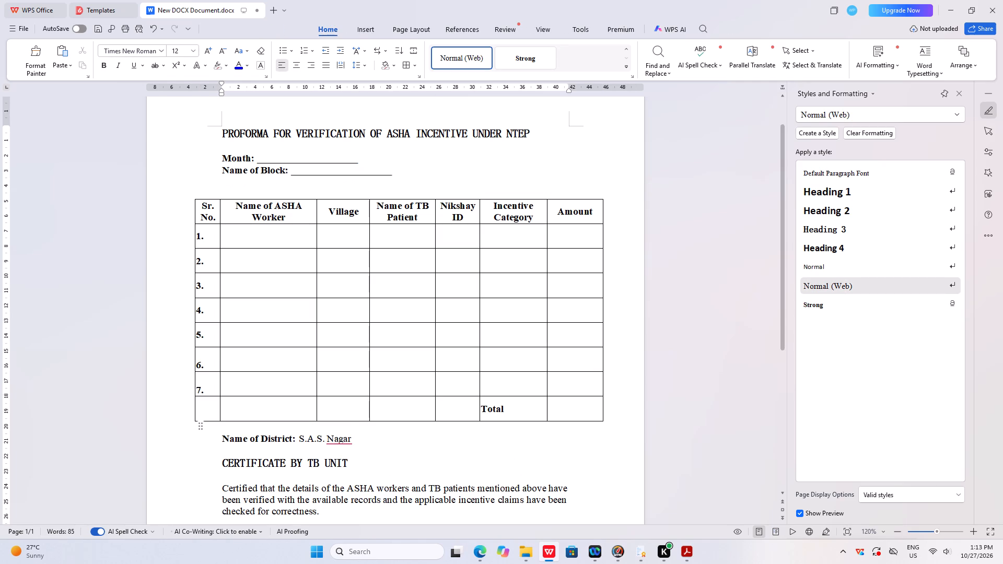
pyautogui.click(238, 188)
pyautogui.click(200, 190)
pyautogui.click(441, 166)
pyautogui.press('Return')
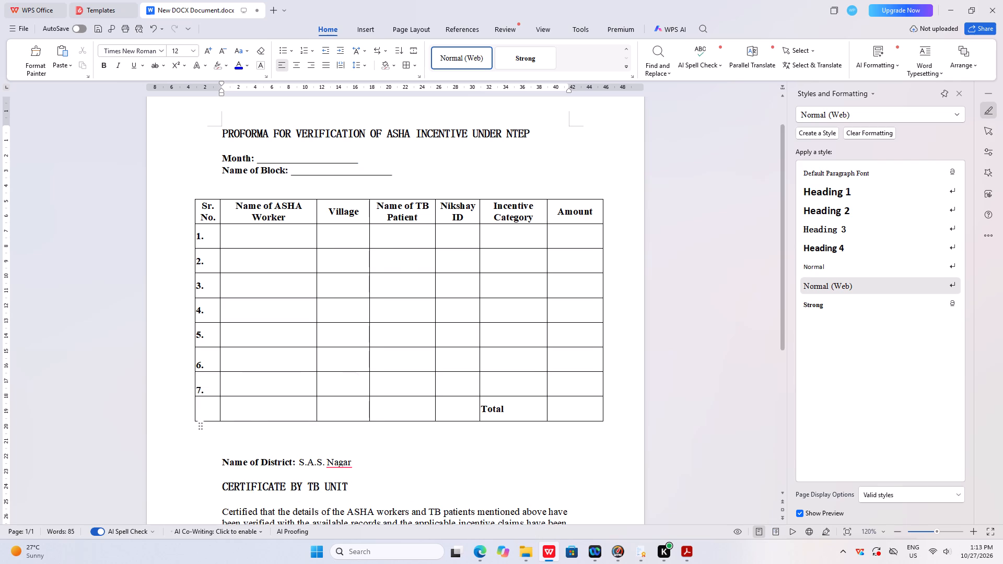
# Move the table slightly further down the page, keeping its horizontal position nearly the same.
pyautogui.scroll(3, 352, 175)
pyautogui.scroll(-3, 356, 251)
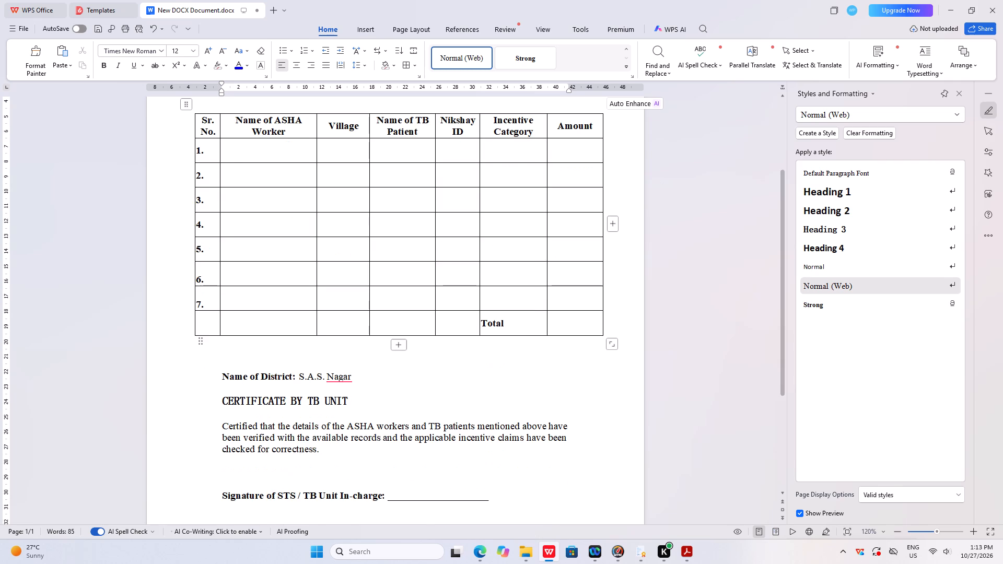
pyautogui.scroll(4, 400, 298)
pyautogui.moveTo(189, 232); pyautogui.dragTo(191, 248)
pyautogui.scroll(-2, 270, 249)
# Delete the two blank paragraphs between the Name of Block and Name of District lines.
pyautogui.click(386, 168)
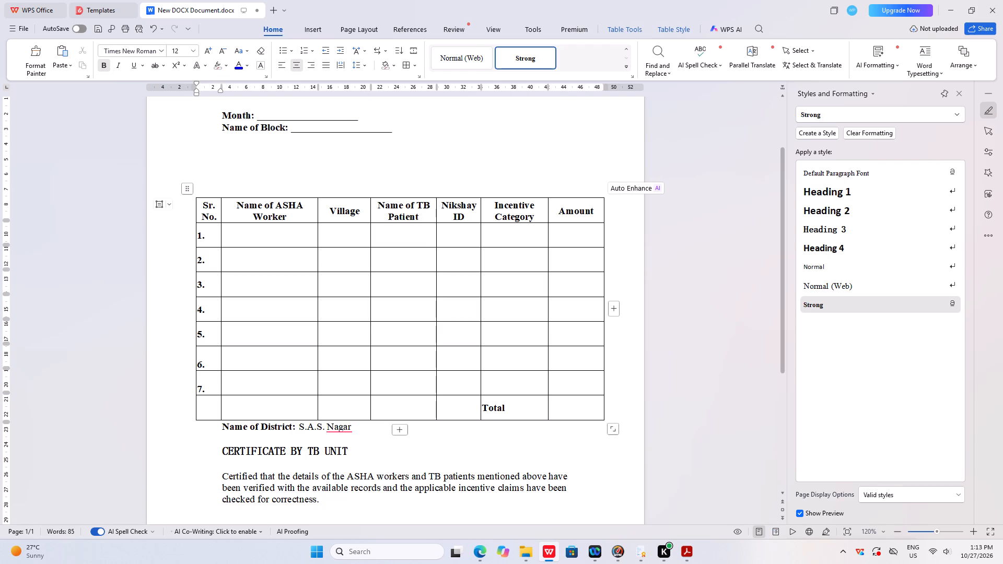
pyautogui.press('Delete')
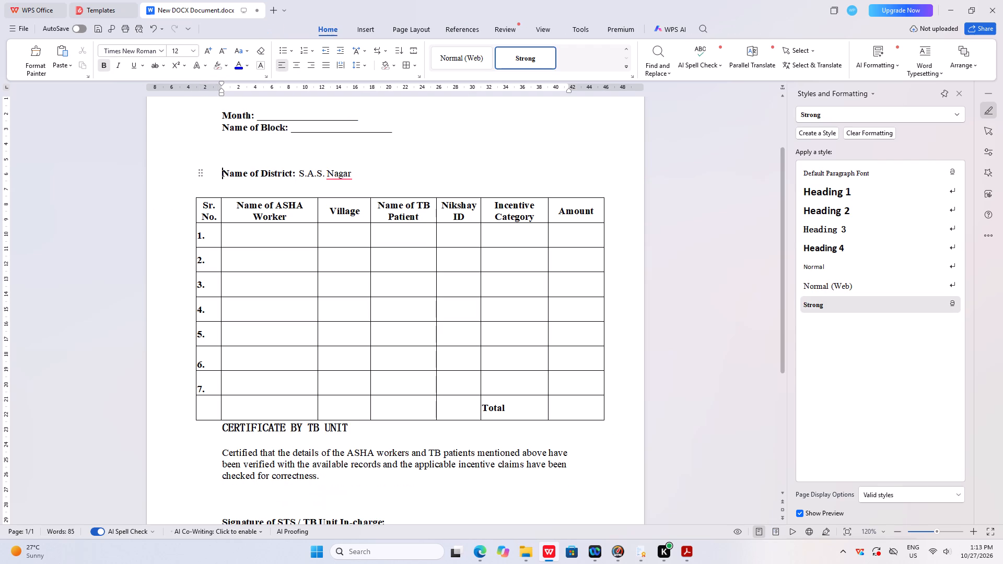
pyautogui.click(274, 150)
pyautogui.press('Delete')
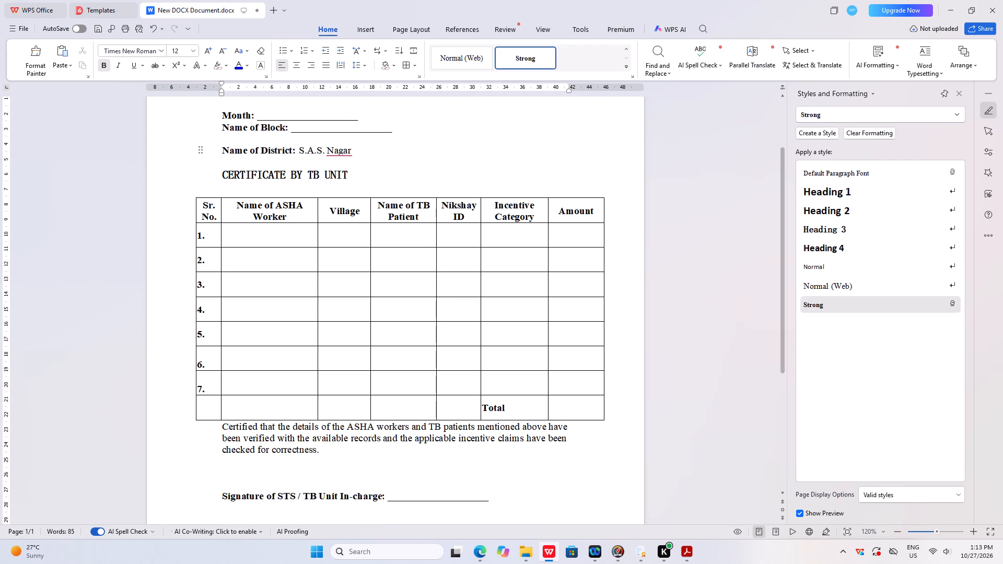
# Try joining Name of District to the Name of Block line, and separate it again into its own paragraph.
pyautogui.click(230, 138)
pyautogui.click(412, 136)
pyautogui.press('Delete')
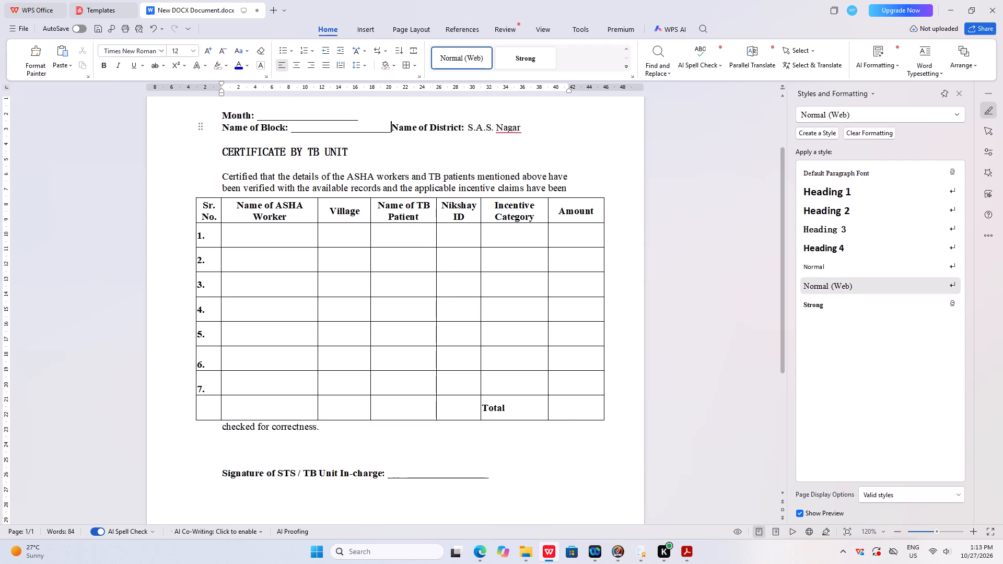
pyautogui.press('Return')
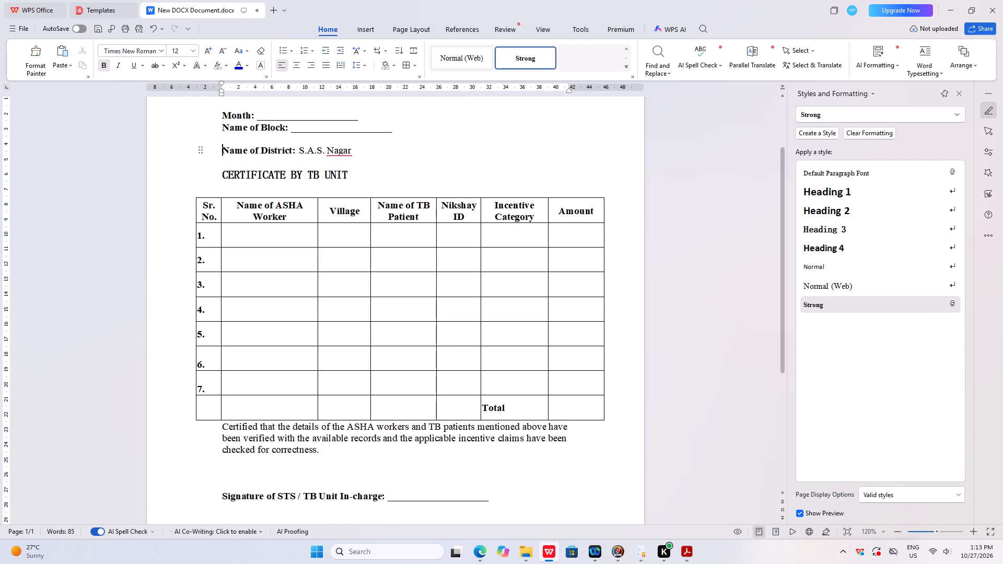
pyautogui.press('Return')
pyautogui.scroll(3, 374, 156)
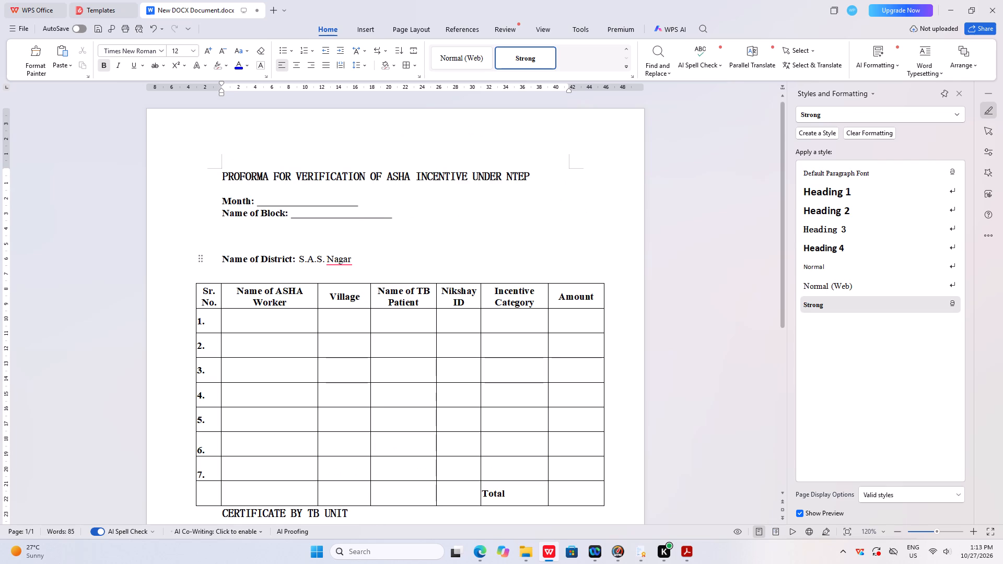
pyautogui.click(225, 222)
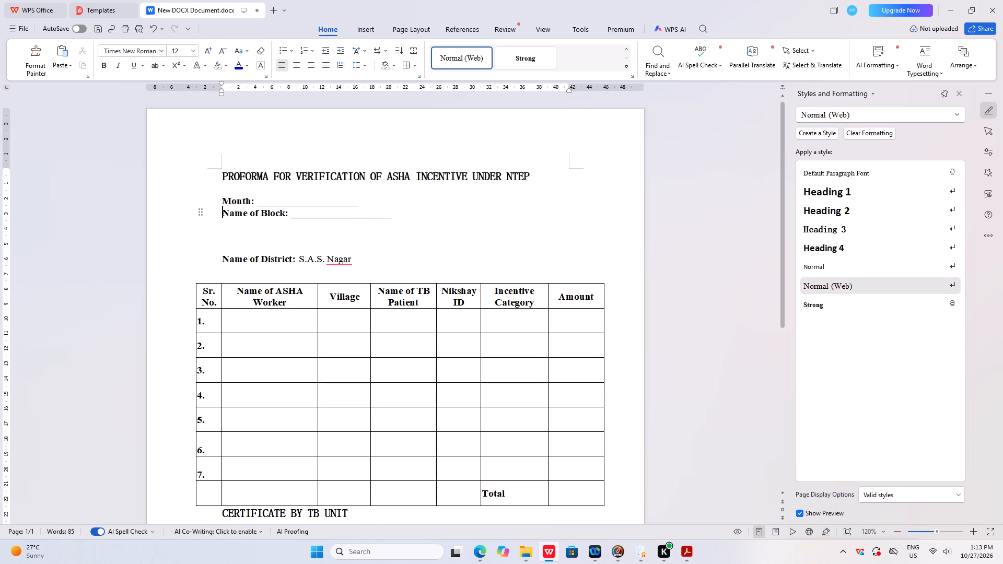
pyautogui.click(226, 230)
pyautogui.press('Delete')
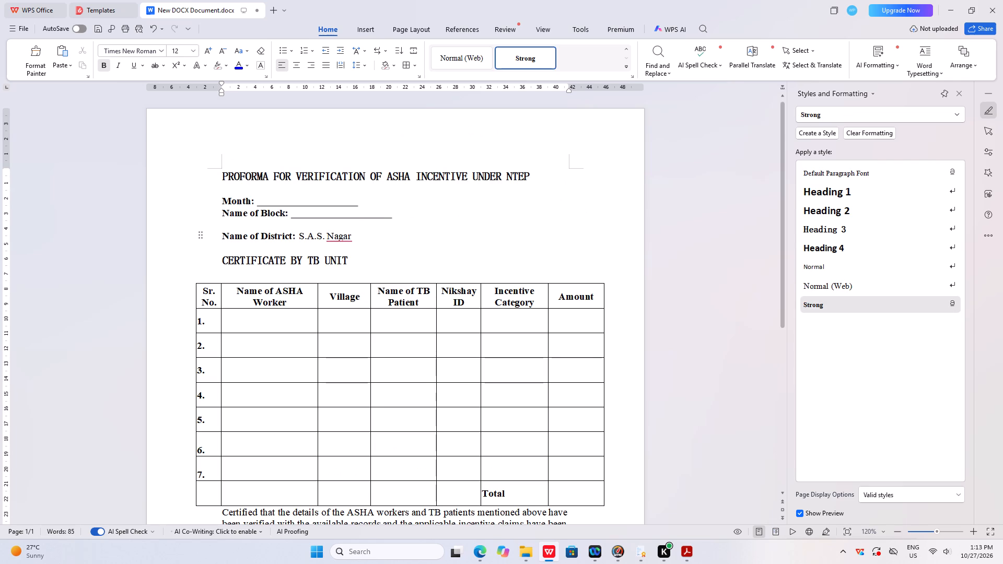
# Join Name of District onto the end of the Name of Block line, separated by two spaces.
pyautogui.click(410, 215)
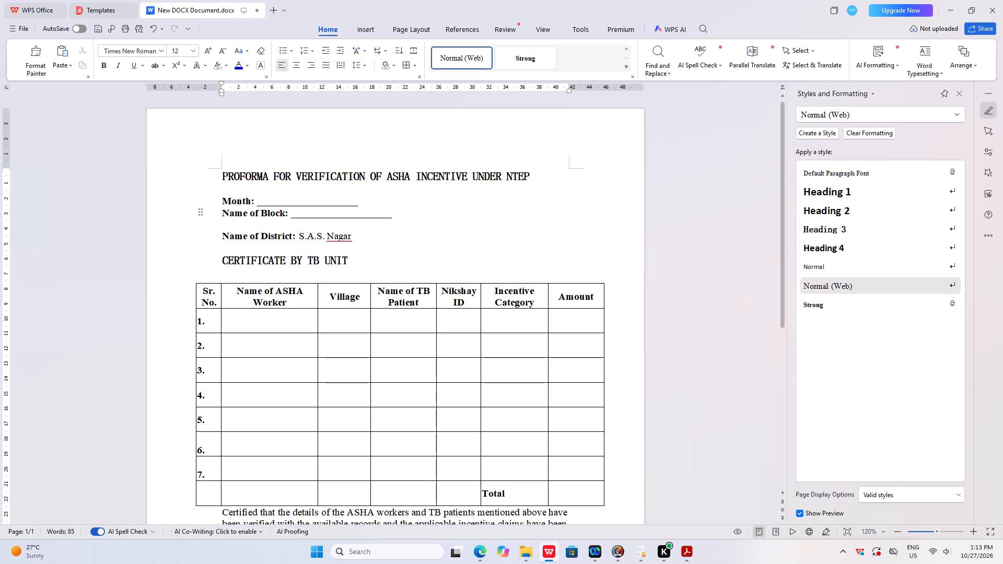
pyautogui.press('Delete')
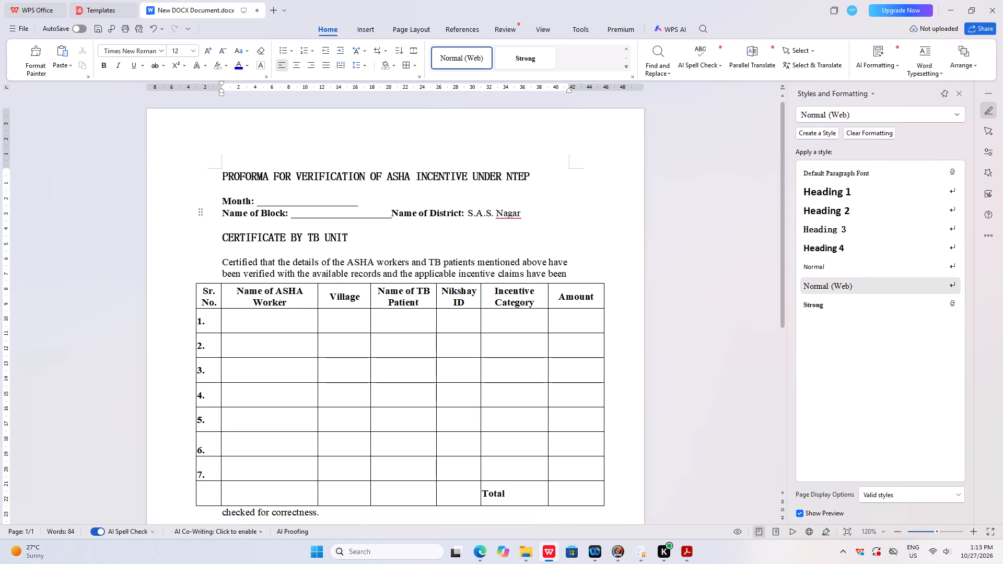
pyautogui.press('space')
pyautogui.press('space')
# Shorten the Name of District label to District.
pyautogui.click(435, 248)
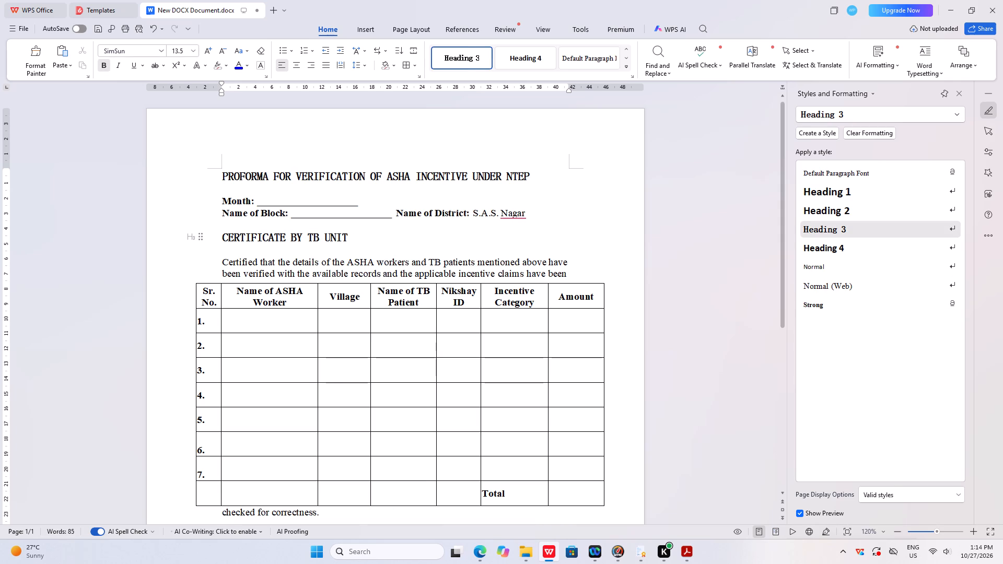
pyautogui.click(434, 214)
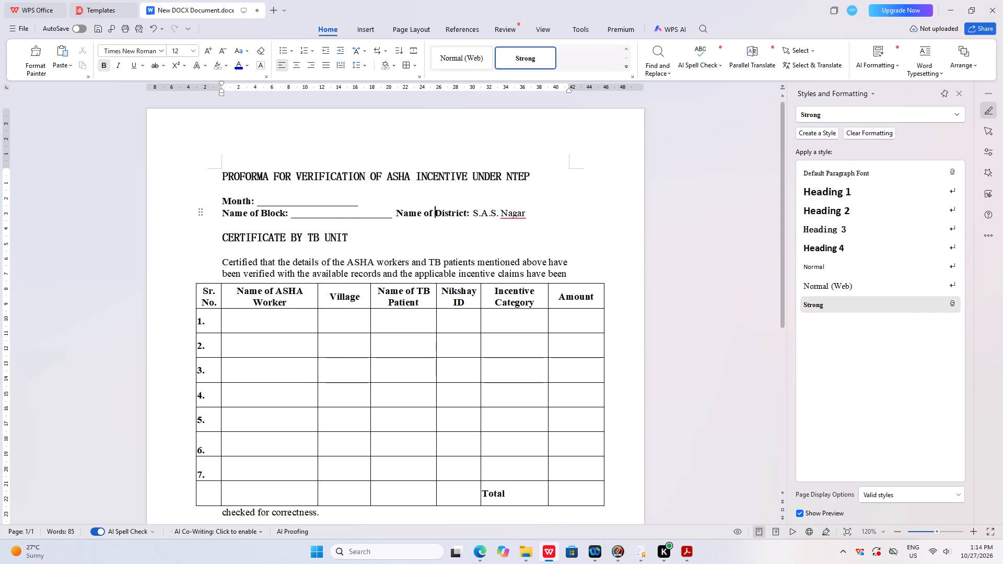
pyautogui.press('BackSpace')
pyautogui.press('BackSpace')
pyautogui.press('BackSpace')
pyautogui.press('BackSpace')
pyautogui.press('BackSpace')
pyautogui.press('BackSpace')
pyautogui.press('BackSpace')
pyautogui.press('BackSpace')
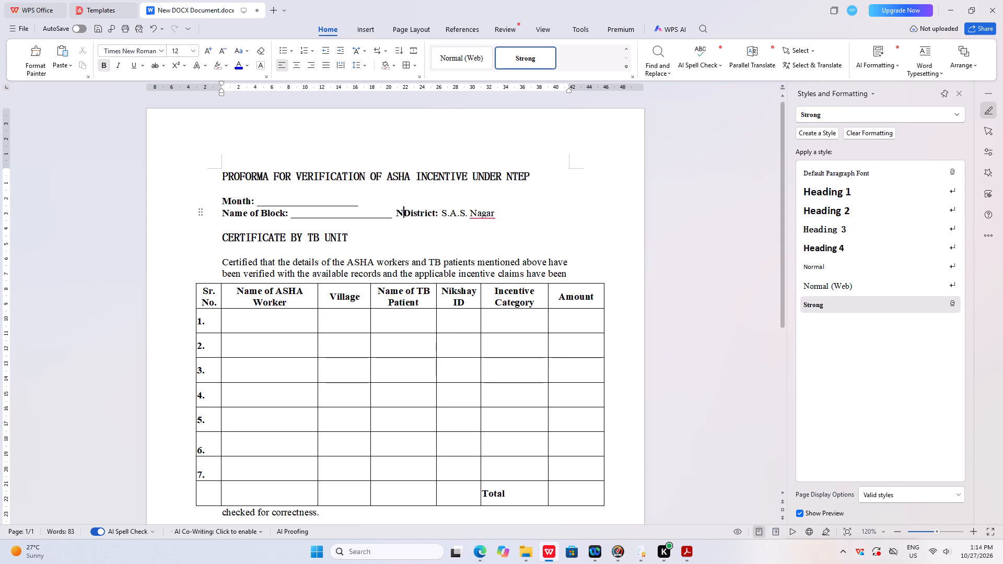
# Push the CERTIFICATE BY TB UNIT heading and its text below the table by adding two blank lines before the heading.
pyautogui.click(441, 234)
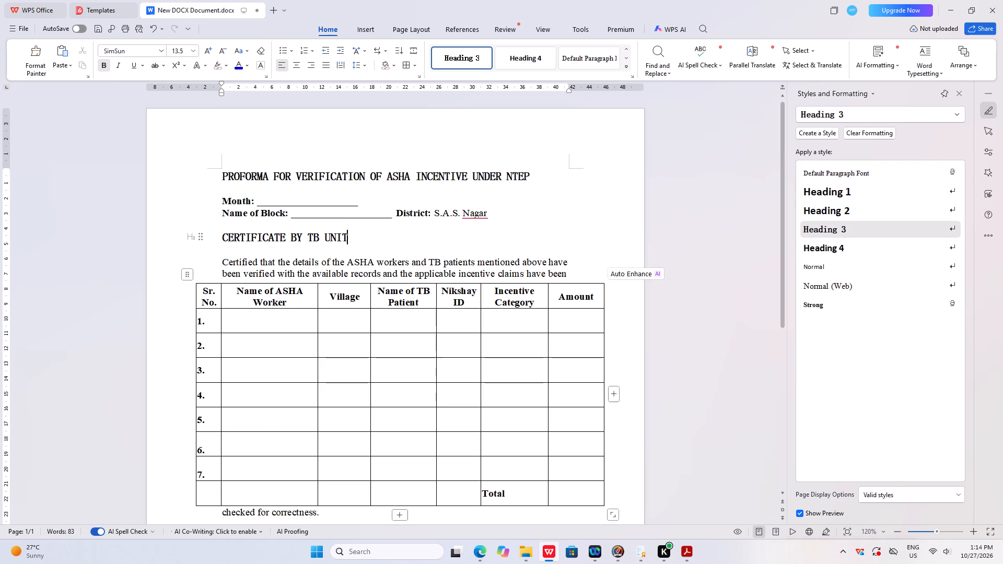
pyautogui.scroll(-4, 464, 350)
pyautogui.scroll(3, 464, 351)
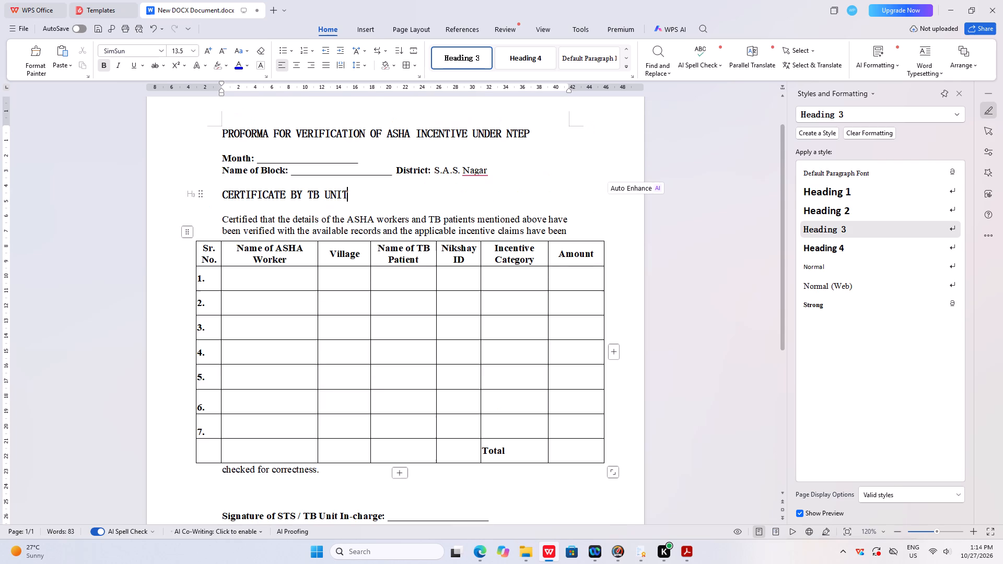
pyautogui.click(221, 199)
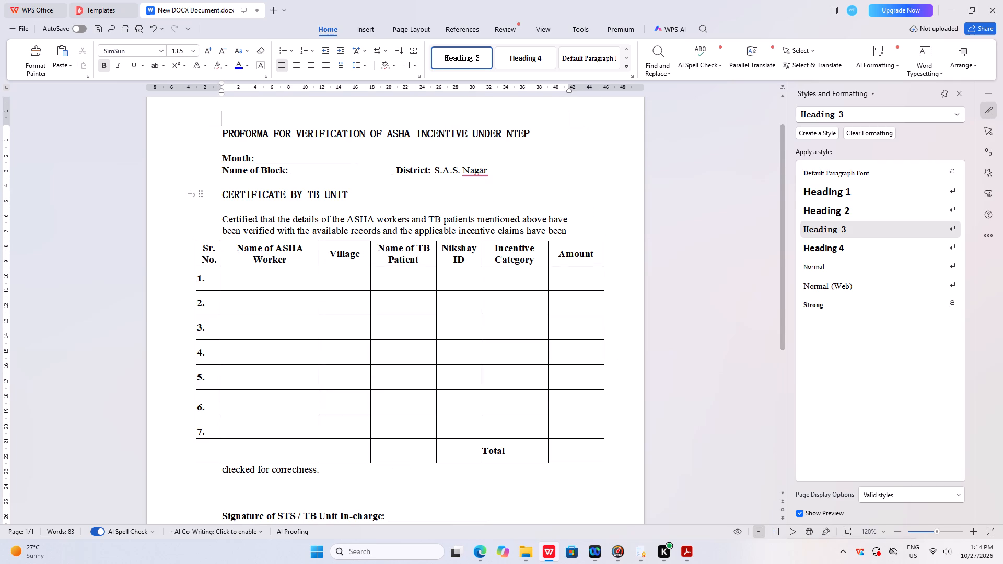
pyautogui.press('Return')
pyautogui.press('Return')
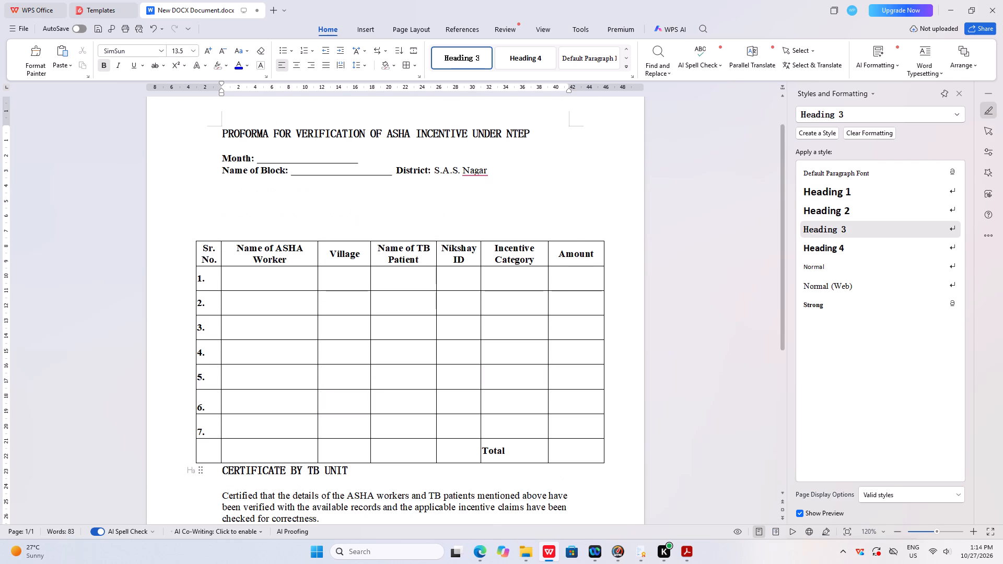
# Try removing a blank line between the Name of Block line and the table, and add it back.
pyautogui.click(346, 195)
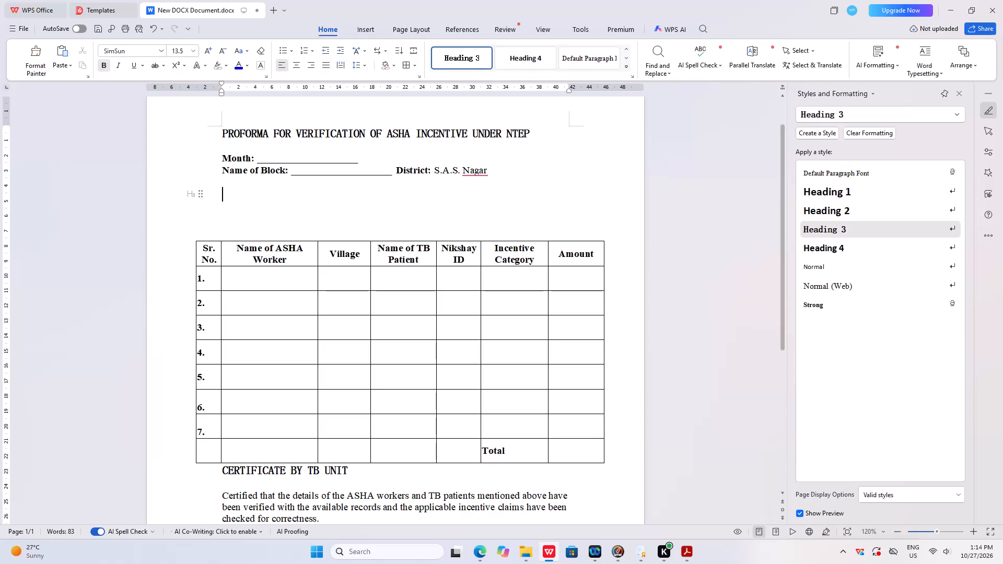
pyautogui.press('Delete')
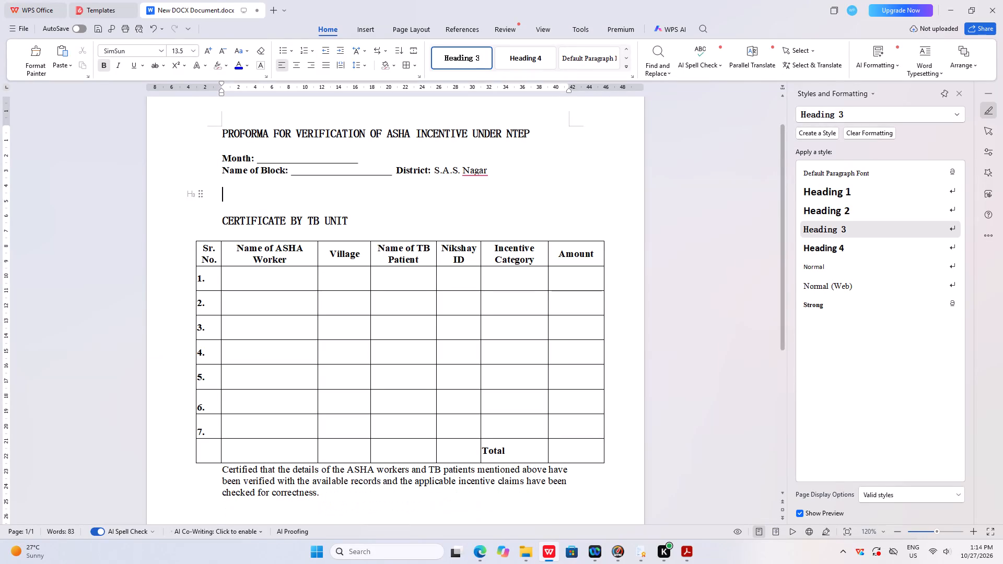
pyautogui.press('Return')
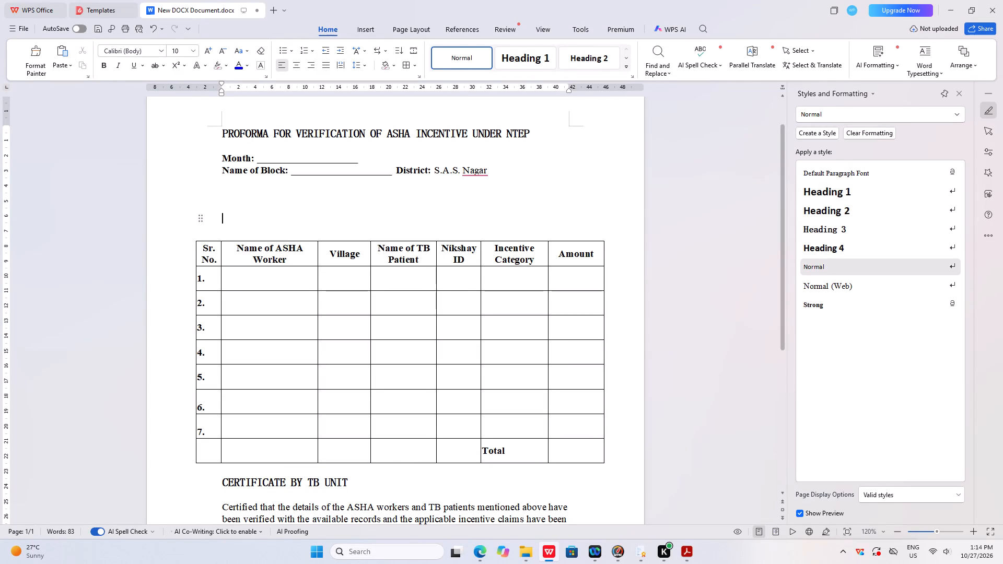
# Move the whole table up to sit directly below the Name of Block and District line.
pyautogui.moveTo(186, 231); pyautogui.dragTo(186, 225)
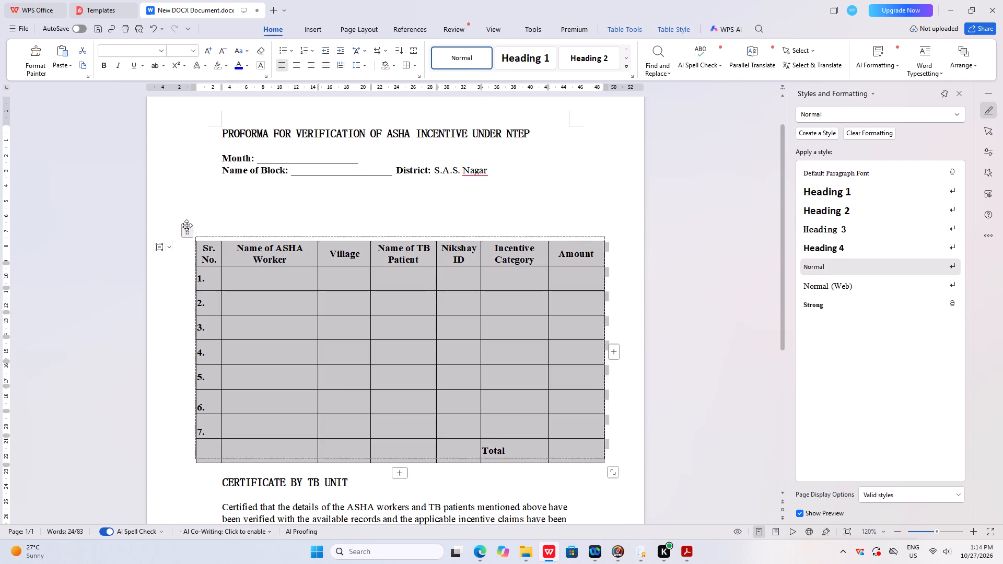
pyautogui.moveTo(186, 225); pyautogui.dragTo(180, 181)
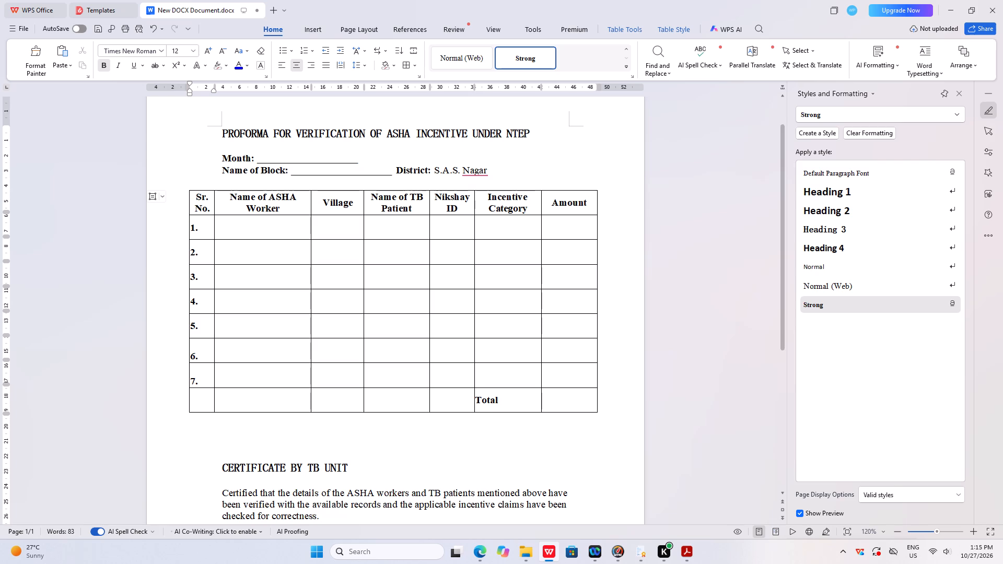
# Delete the two blank lines between the table and the CERTIFICATE BY TB UNIT heading.
pyautogui.scroll(-1, 317, 239)
pyautogui.click(261, 385)
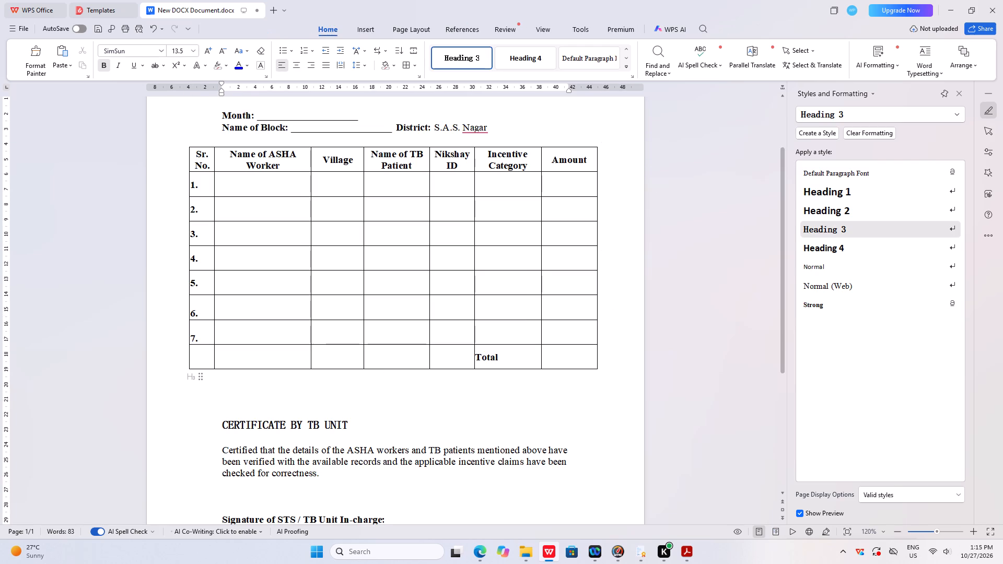
pyautogui.press('Delete')
pyautogui.press('Delete')
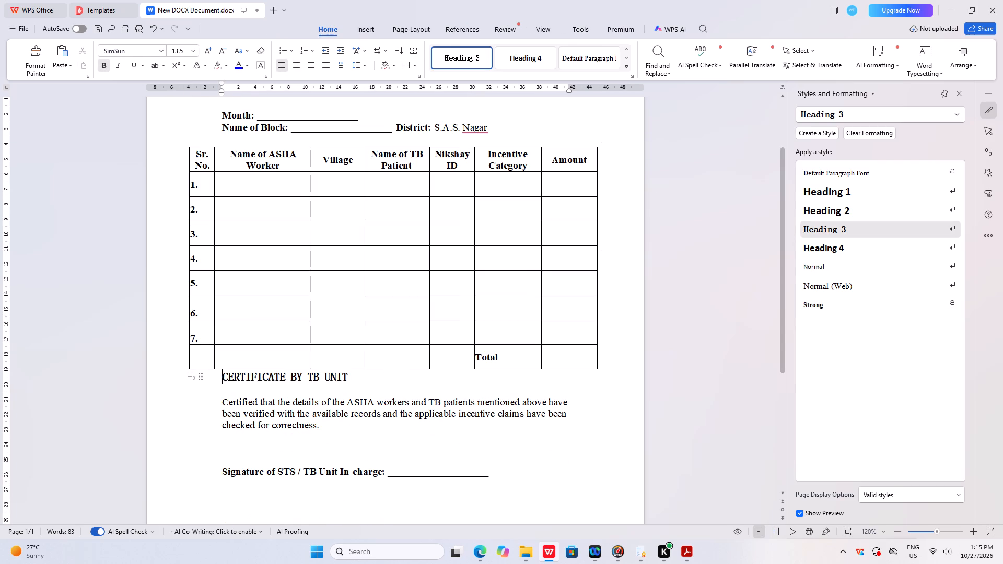
# Copy the formatting of the Month label onto the CERTIFICATE BY TB UNIT heading with Format Painter.
pyautogui.click(384, 401)
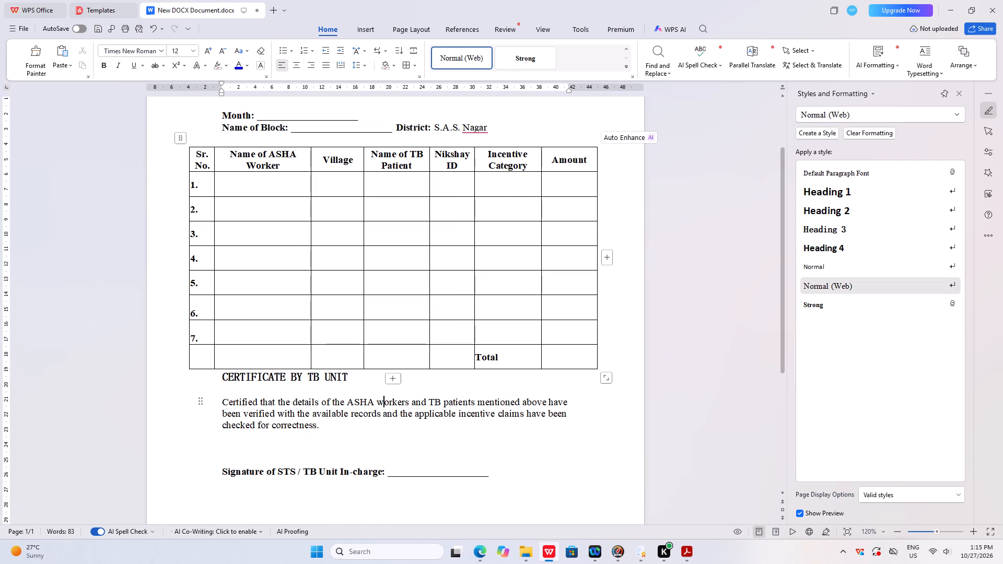
pyautogui.moveTo(223, 113); pyautogui.dragTo(234, 113)
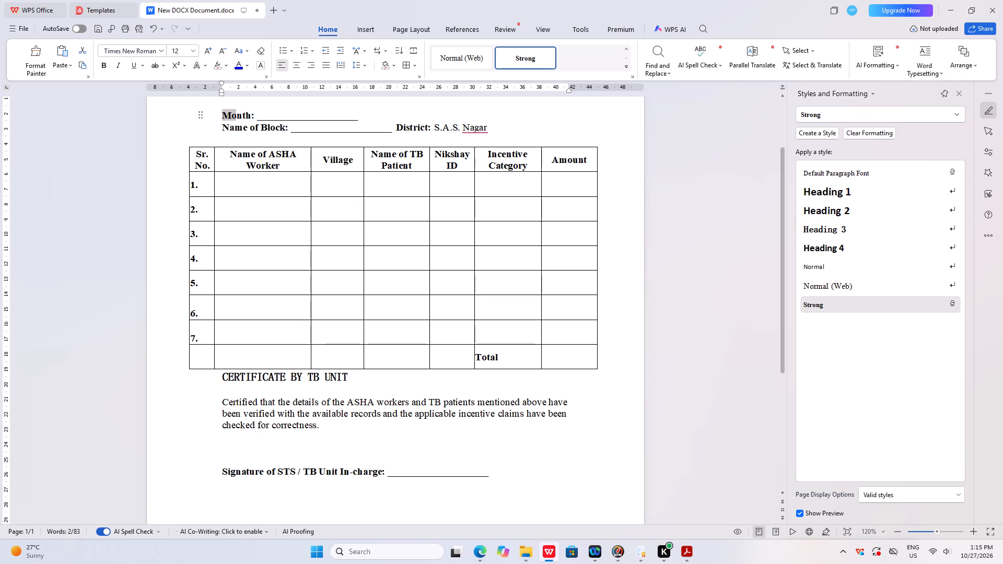
pyautogui.moveTo(234, 113); pyautogui.dragTo(240, 113)
pyautogui.click(40, 70)
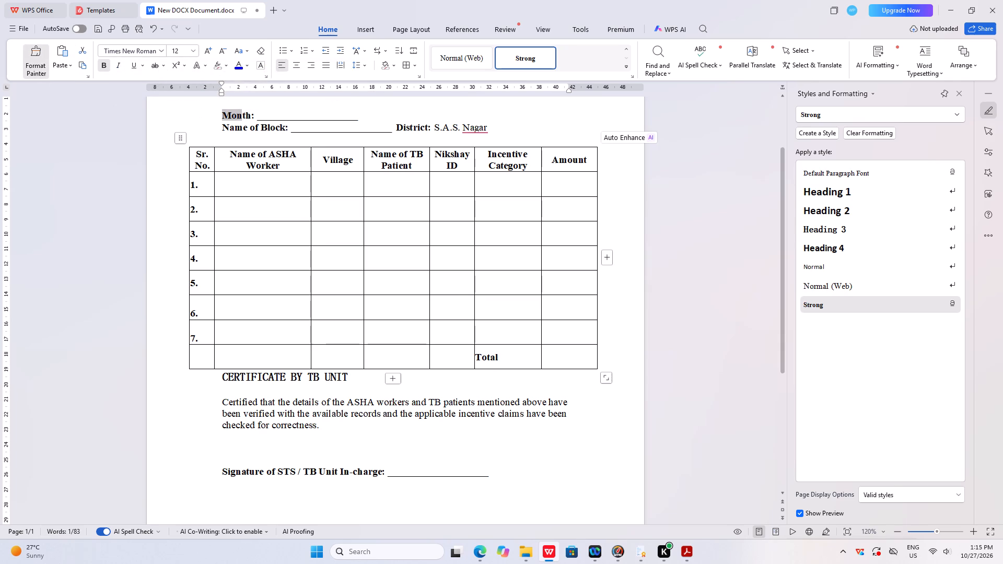
pyautogui.moveTo(228, 378); pyautogui.dragTo(364, 380)
pyautogui.click(387, 380)
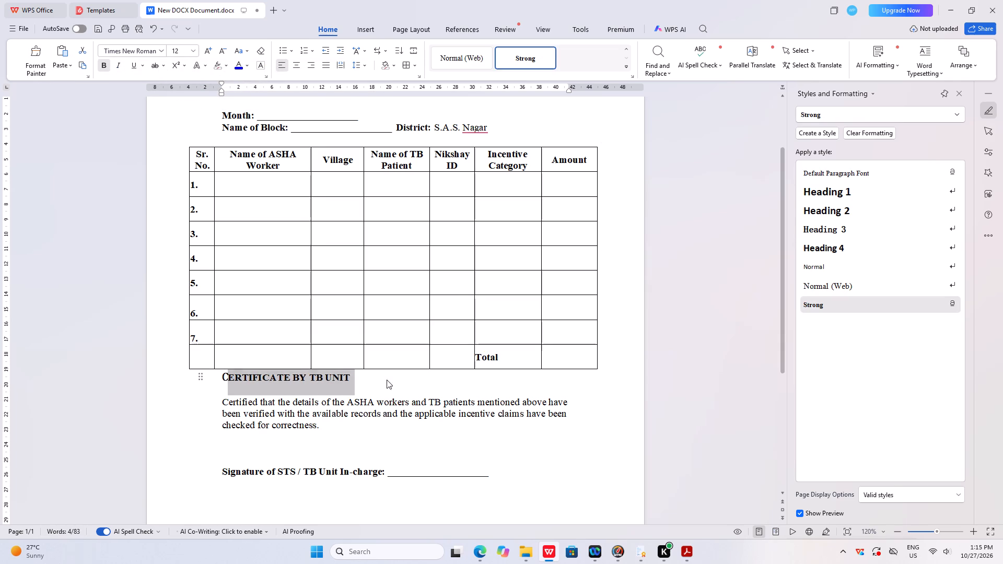
# Copy the formatting from the middle of the CERTIFICATE BY TB UNIT heading onto its mismatched first letter C with Format Painter.
pyautogui.moveTo(229, 377); pyautogui.dragTo(213, 377)
pyautogui.moveTo(254, 374); pyautogui.dragTo(279, 378)
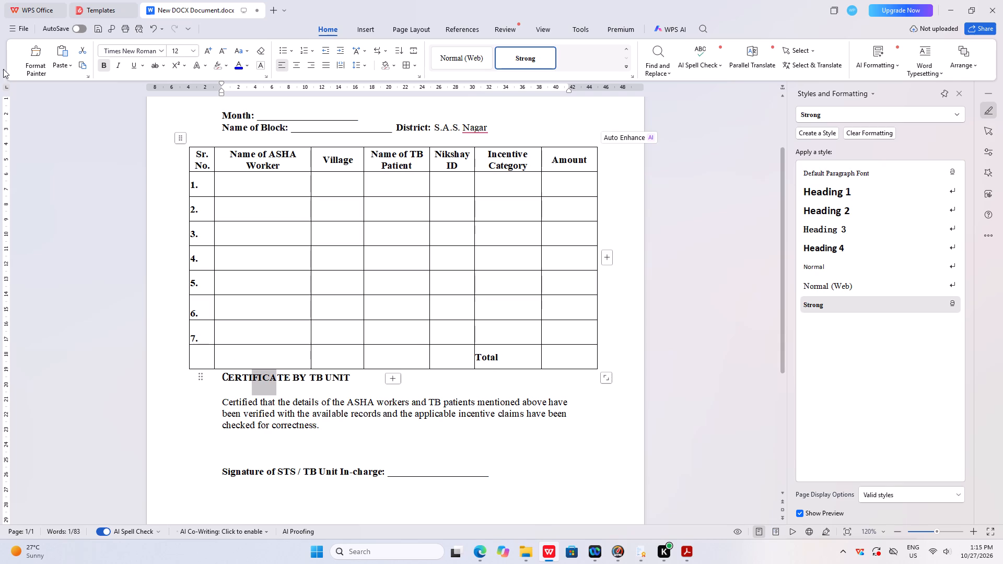
pyautogui.click(48, 61)
pyautogui.moveTo(217, 379); pyautogui.dragTo(224, 378)
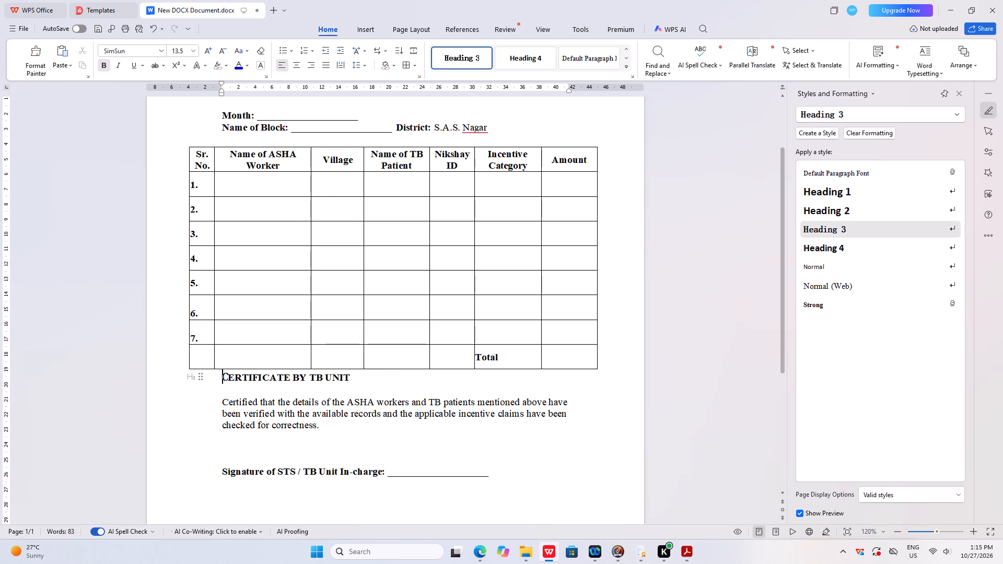
pyautogui.moveTo(224, 378); pyautogui.dragTo(227, 380)
pyautogui.click(278, 393)
pyautogui.moveTo(238, 379); pyautogui.dragTo(273, 380)
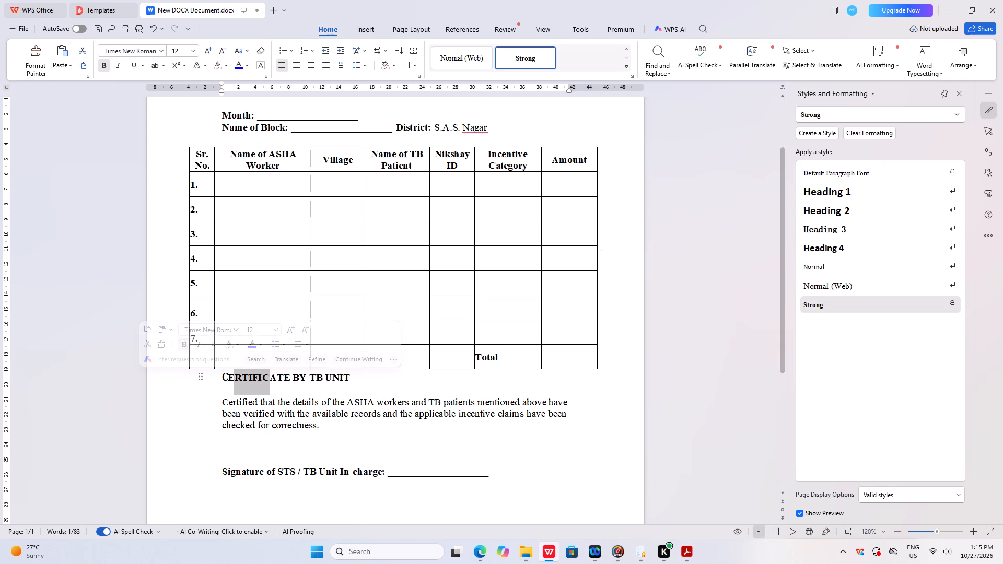
pyautogui.click(43, 63)
pyautogui.moveTo(201, 378); pyautogui.dragTo(226, 377)
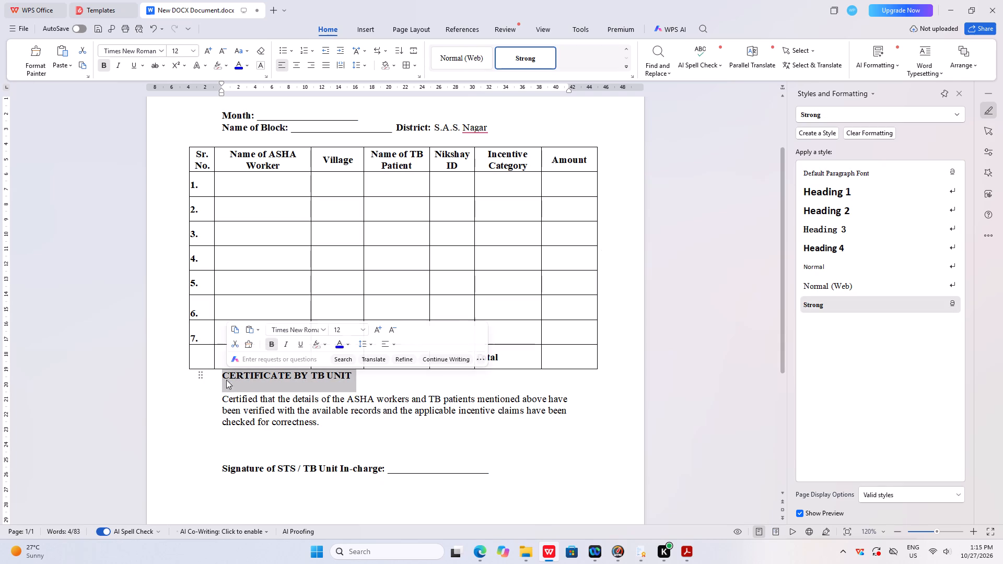
pyautogui.click(391, 392)
# Insert one blank line between the table and the CERTIFICATE BY TB UNIT heading.
pyautogui.click(219, 377)
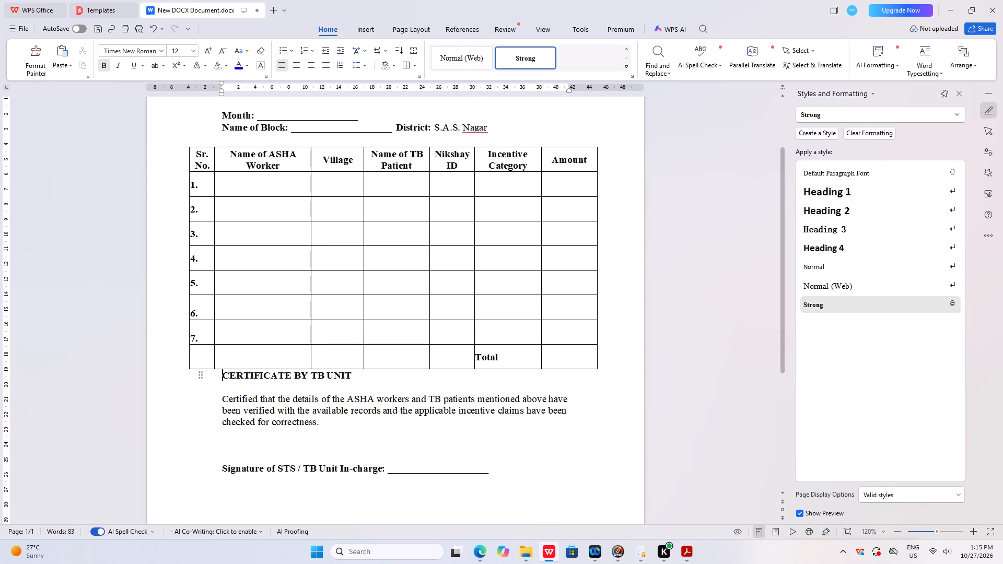
pyautogui.press('Return')
pyautogui.scroll(-2, 400, 405)
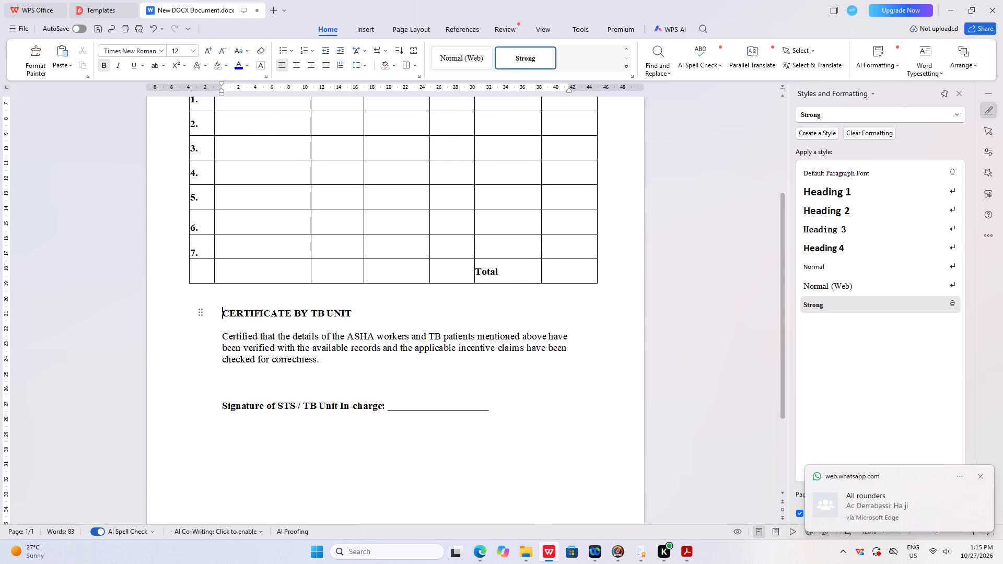
pyautogui.scroll(2, 403, 402)
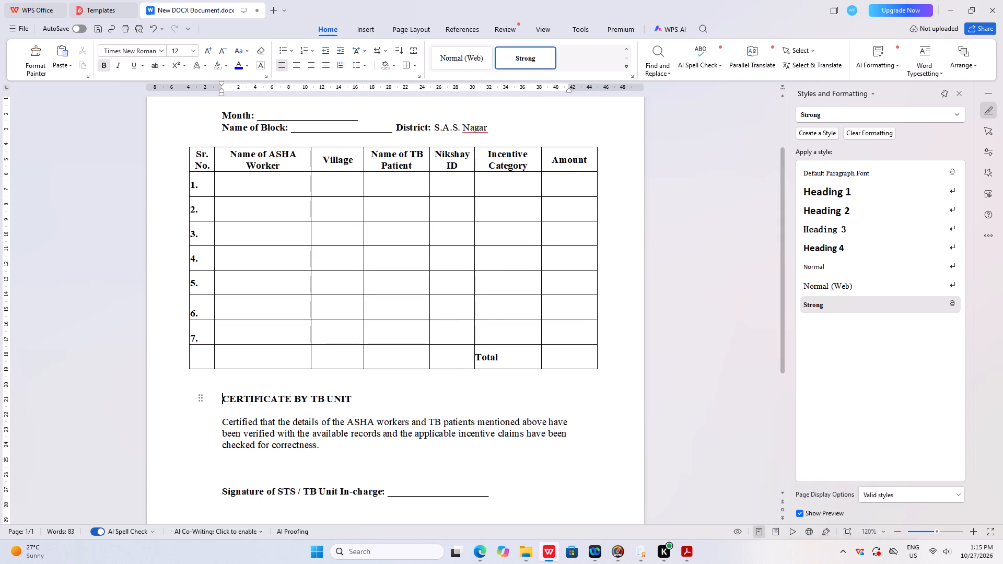
# Place the cursor in the Name of ASHA Worker cell of table row 7.
pyautogui.click(608, 332)
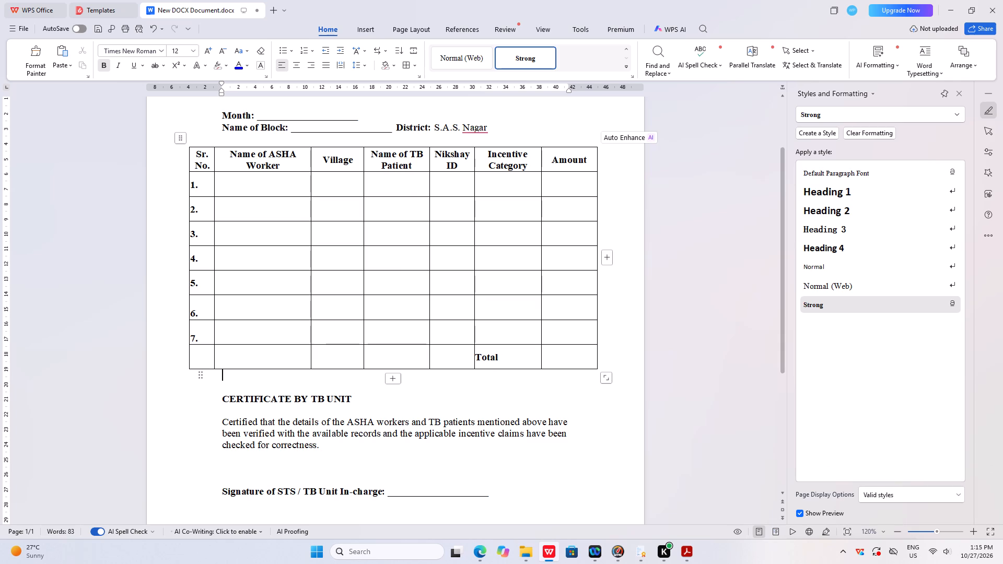
pyautogui.click(605, 335)
pyautogui.click(298, 337)
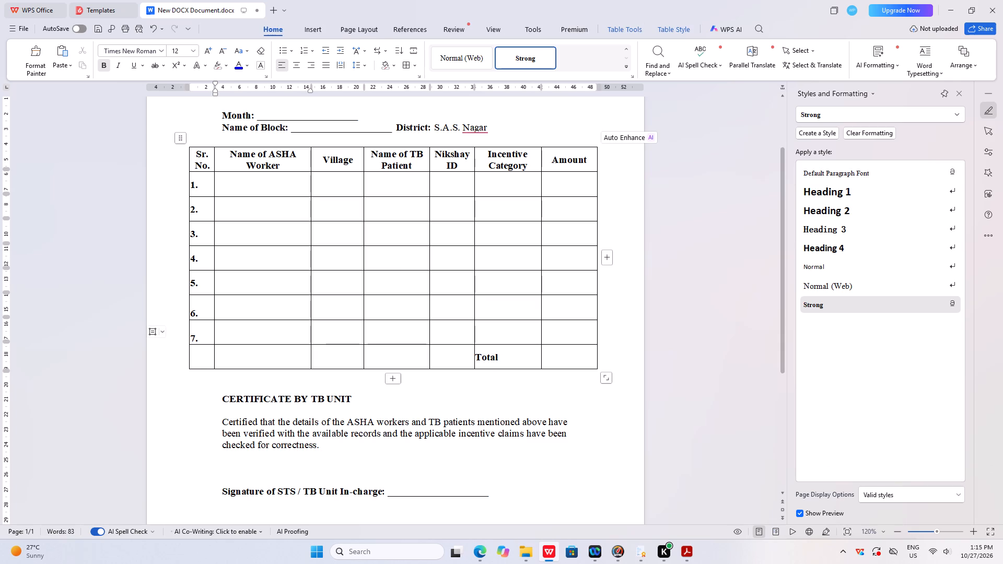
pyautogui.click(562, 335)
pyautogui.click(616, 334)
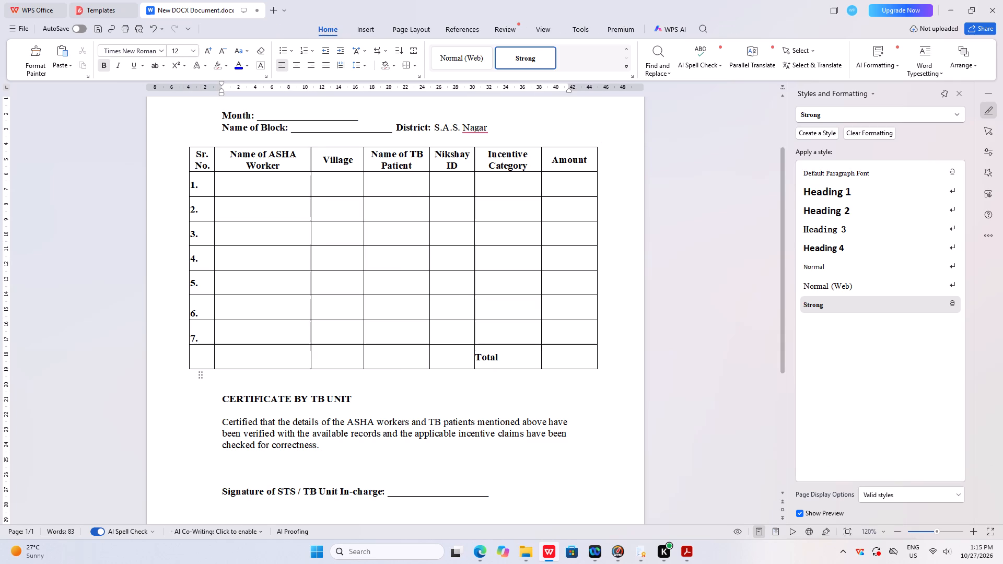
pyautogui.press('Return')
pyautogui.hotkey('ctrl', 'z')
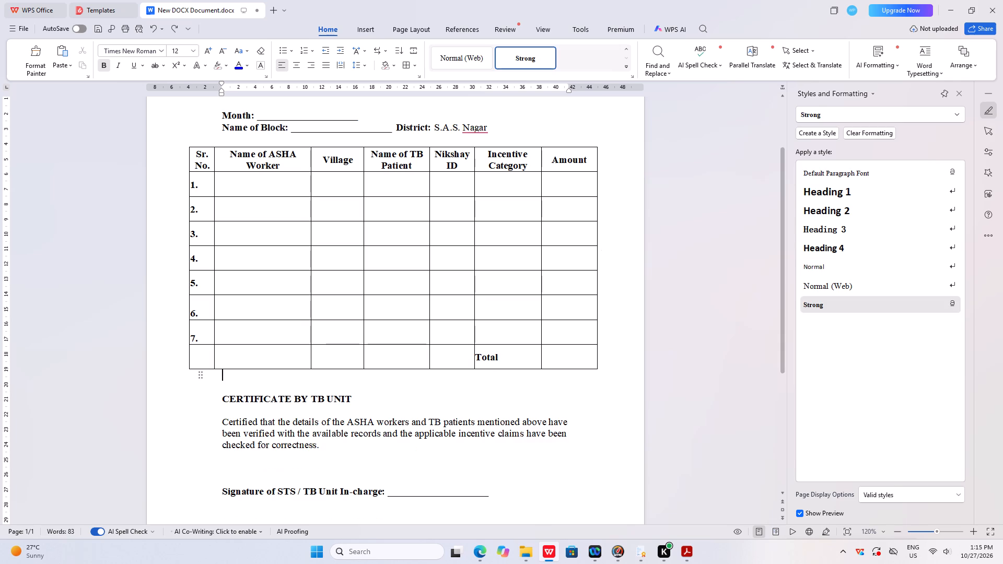
# Insert a blank row below row 7 and another blank row at the end of the table.
pyautogui.click(601, 338)
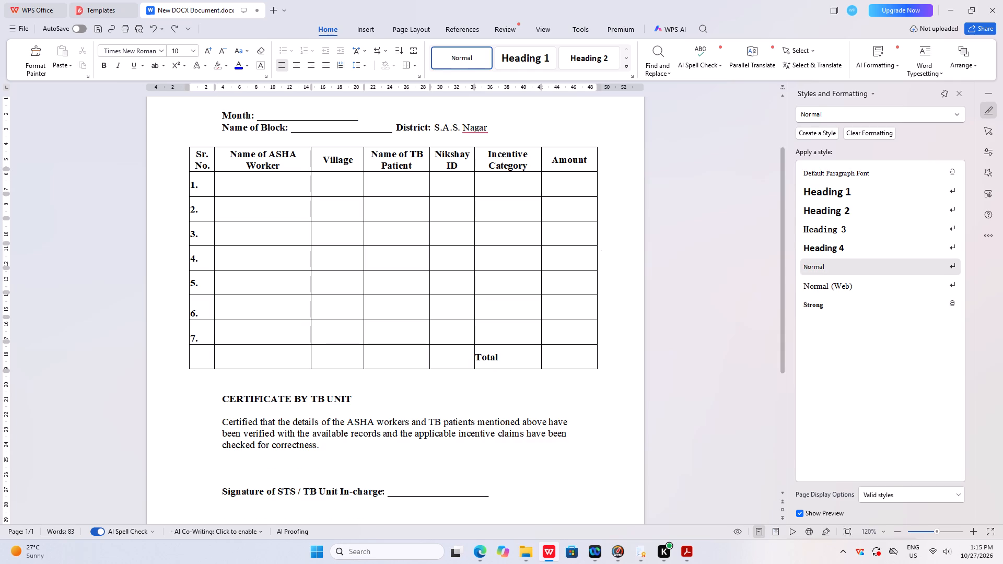
pyautogui.press('Return')
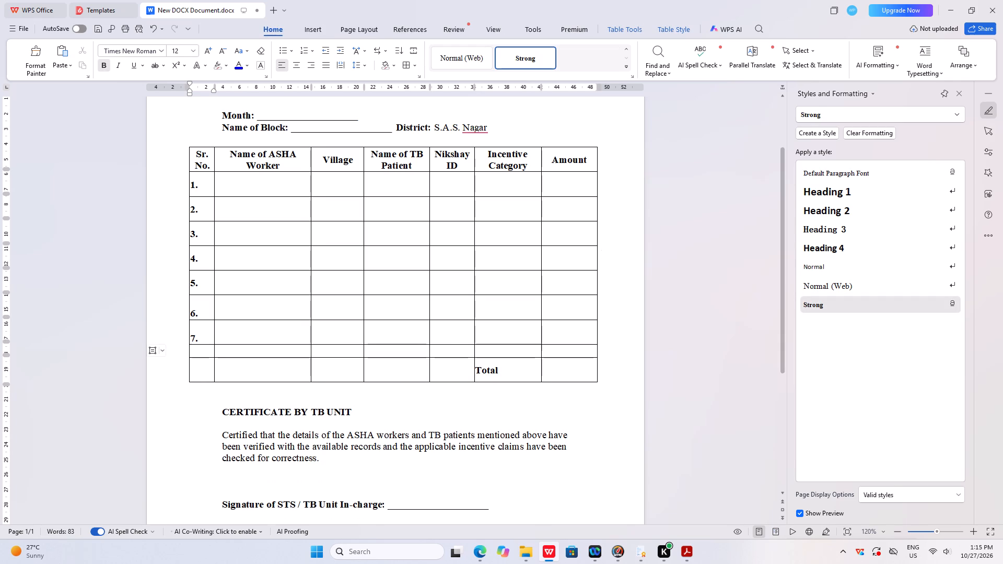
pyautogui.press('Tab')
pyautogui.press('Tab')
pyautogui.press('Tab')
pyautogui.press('Tab')
pyautogui.press('Tab')
pyautogui.press('Tab')
pyautogui.press('Tab')
pyautogui.press('Tab')
pyautogui.press('Tab')
pyautogui.press('Tab')
pyautogui.press('Tab')
pyautogui.press('Tab')
pyautogui.press('Tab')
pyautogui.press('Tab')
pyautogui.press('Tab')
pyautogui.press('Tab')
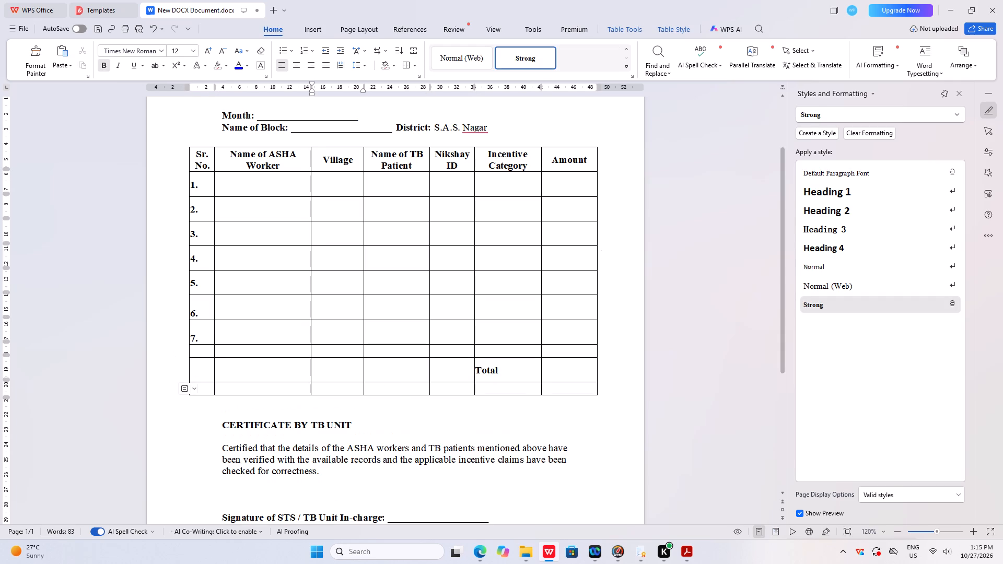
# Make the two new blank rows taller by adding an extra line in their Sr. No. cells.
pyautogui.click(201, 353)
pyautogui.press('Return')
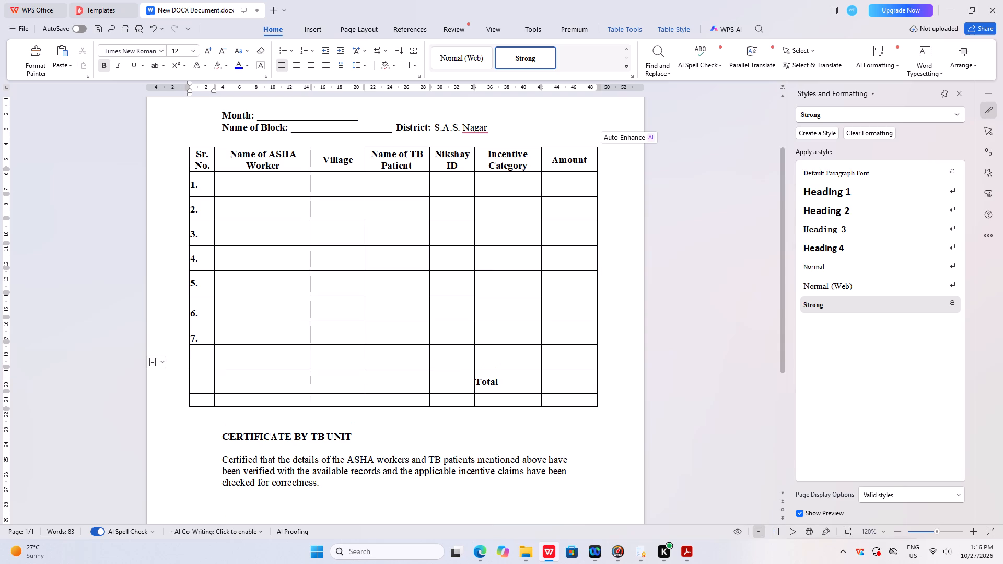
pyautogui.click(208, 400)
pyautogui.press('Return')
# Number the two rows following row 7 as 8. and 9. in the Sr. No. column.
pyautogui.click(201, 362)
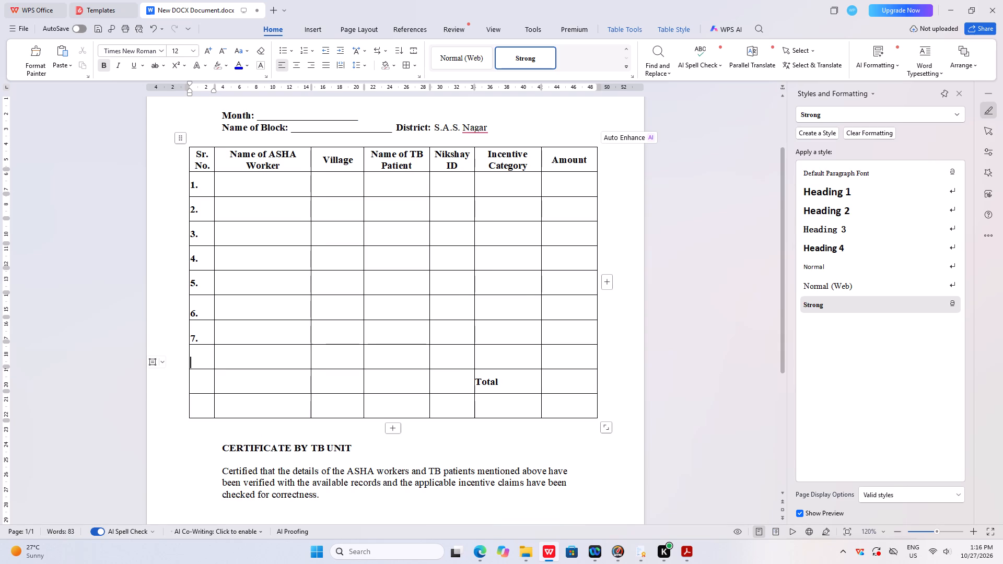
pyautogui.press('8')
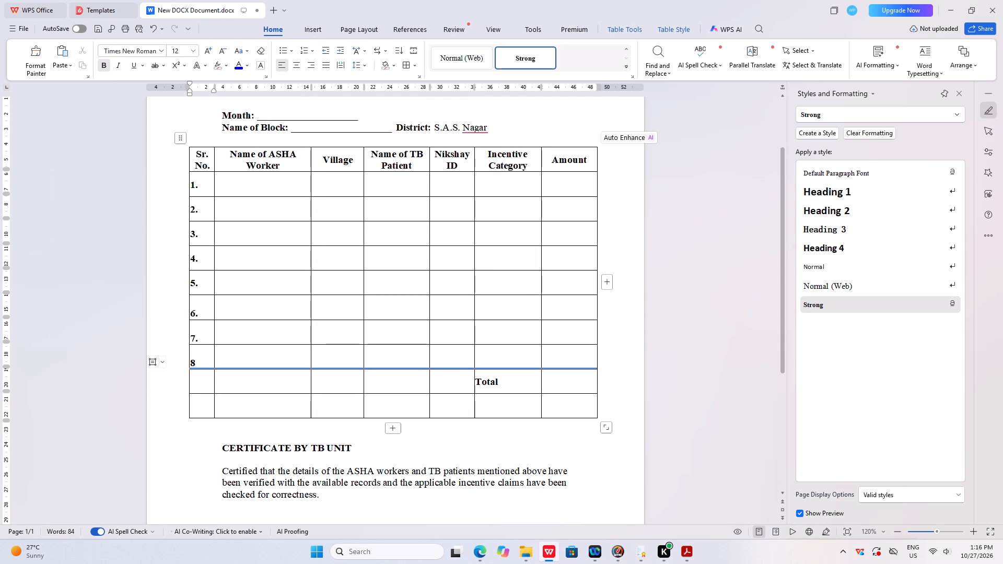
pyautogui.press('.')
pyautogui.click(195, 382)
pyautogui.press('8')
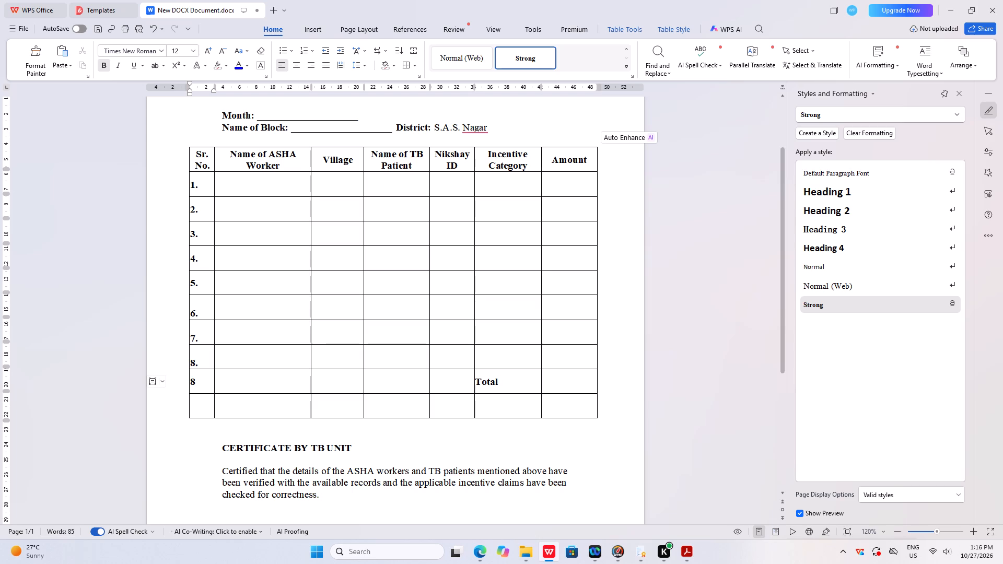
pyautogui.press('BackSpace')
pyautogui.write('9.')
# Move the Total label from row 9 down to the table's last row, below a row numbered 10.
pyautogui.click(607, 367)
pyautogui.moveTo(506, 381); pyautogui.dragTo(452, 385)
pyautogui.click(543, 389)
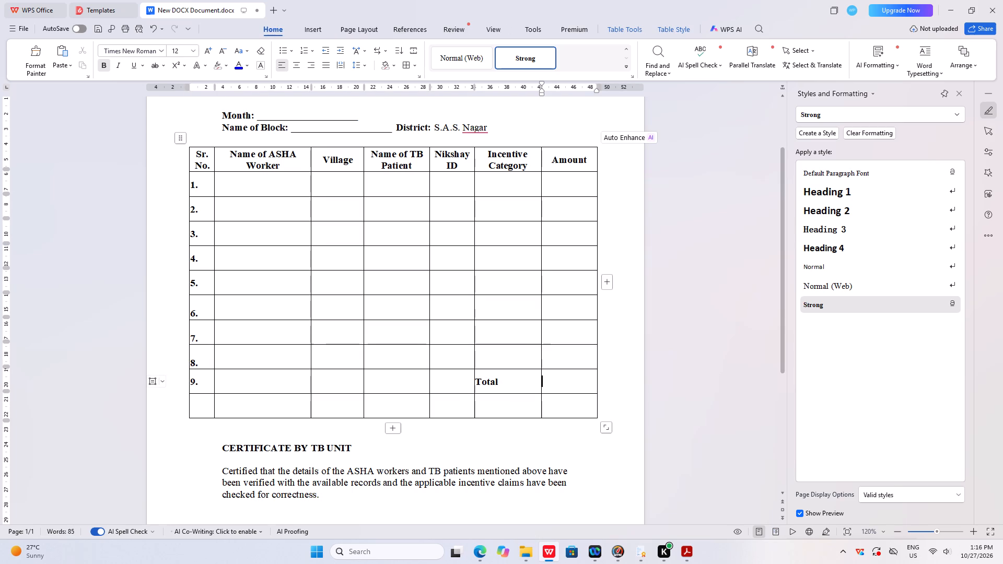
# Add a new blank row at the end of the table.
pyautogui.click(278, 389)
pyautogui.press('Tab')
pyautogui.press('Tab')
pyautogui.press('Tab')
pyautogui.press('Tab')
pyautogui.press('Tab')
pyautogui.press('Tab')
pyautogui.press('Tab')
pyautogui.press('Tab')
pyautogui.press('Tab')
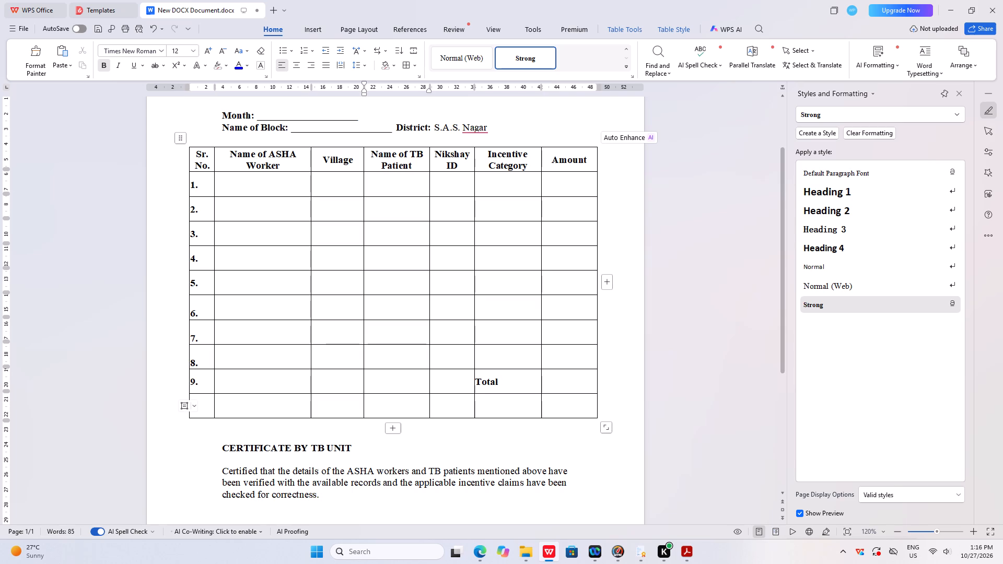
pyautogui.press('Tab')
pyautogui.press('Tab')
pyautogui.press('Tab')
pyautogui.press('Tab')
pyautogui.press('Tab')
pyautogui.press('Tab')
pyautogui.press('Tab')
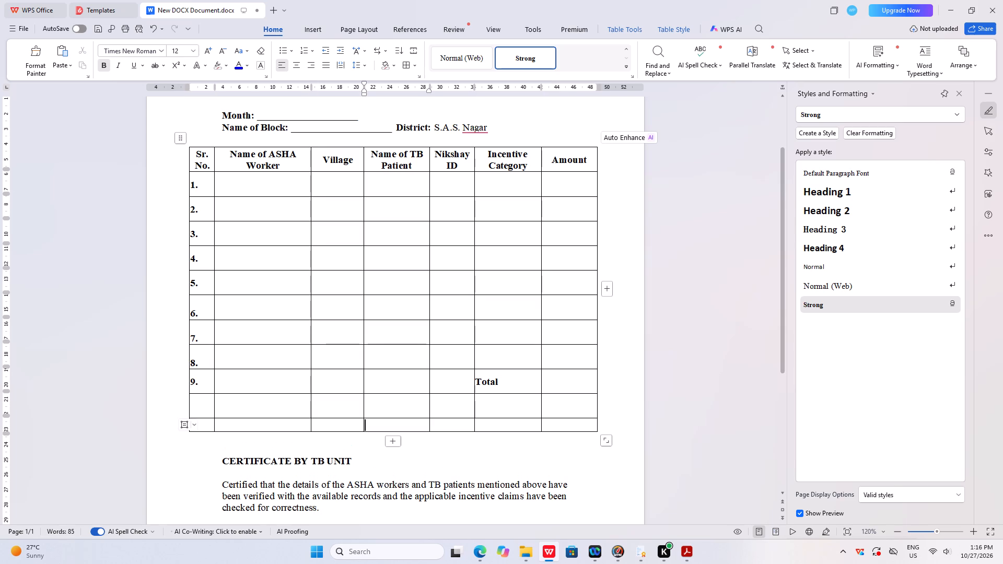
# Number the row following row 9 as 10. in the Sr. No. column.
pyautogui.click(207, 401)
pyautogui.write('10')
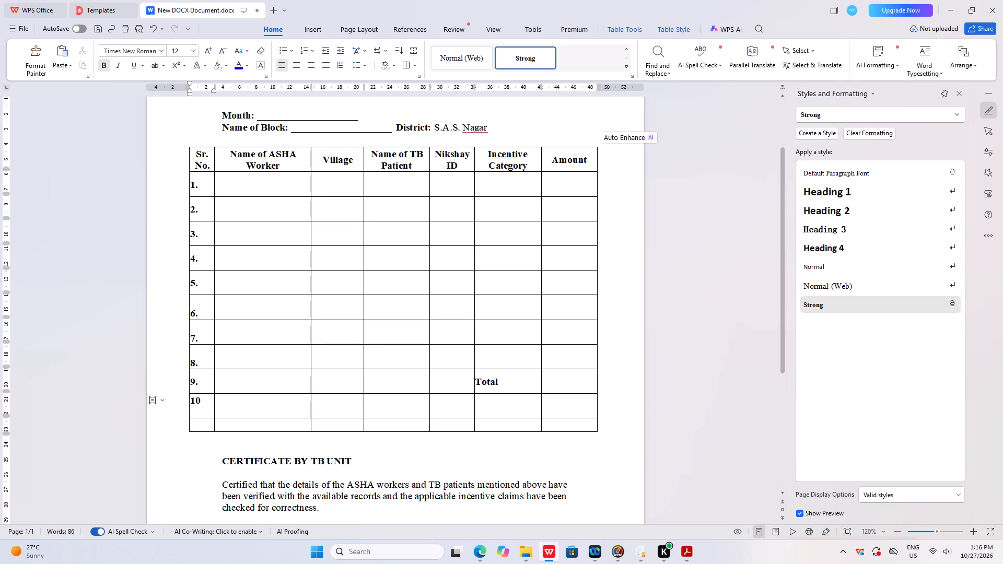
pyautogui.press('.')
# Move the Total label from row 9 to the Incentive Category cell of the table's last row.
pyautogui.click(228, 385)
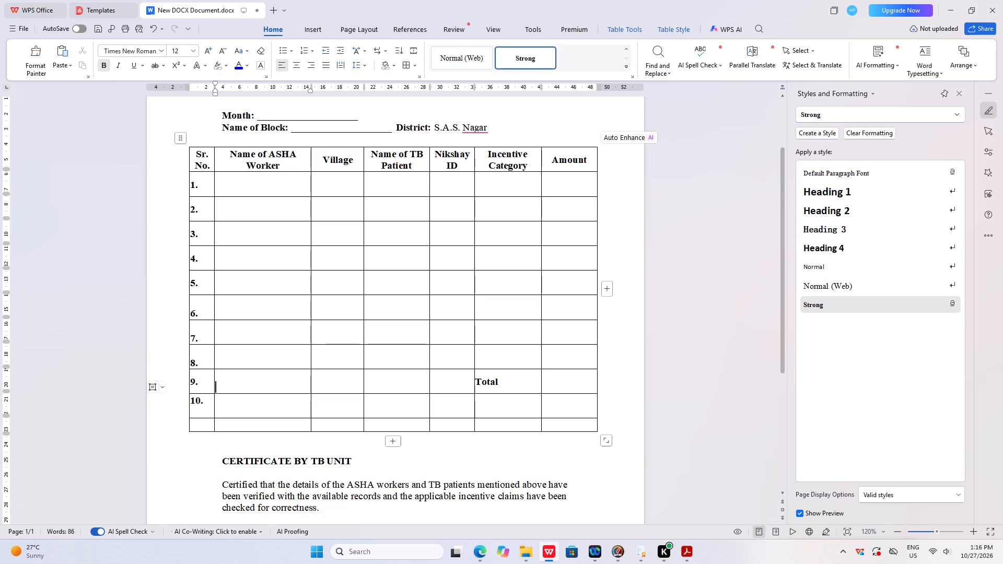
pyautogui.moveTo(506, 385); pyautogui.dragTo(472, 384)
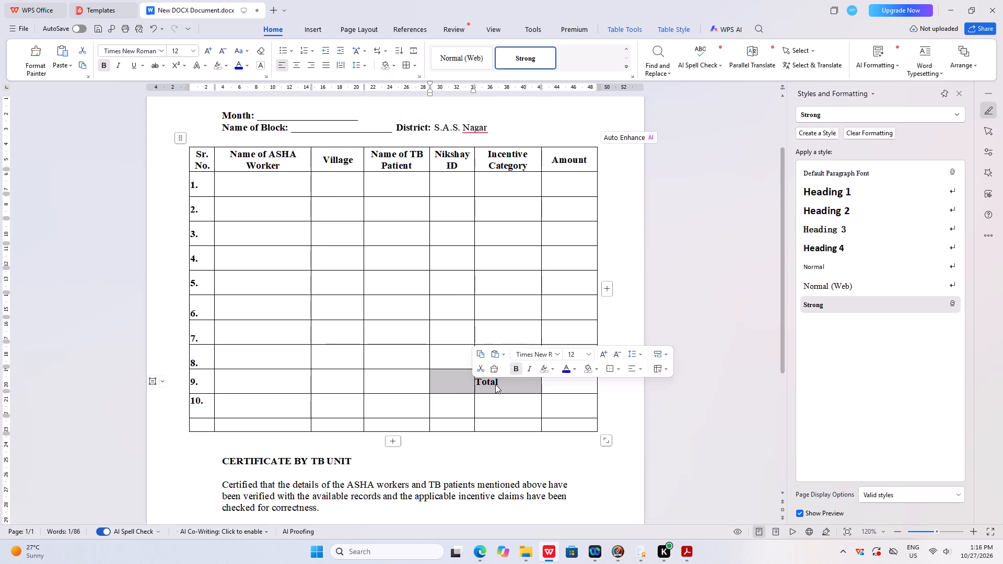
pyautogui.click(495, 384)
pyautogui.moveTo(498, 384); pyautogui.dragTo(475, 384)
pyautogui.rightClick(482, 383)
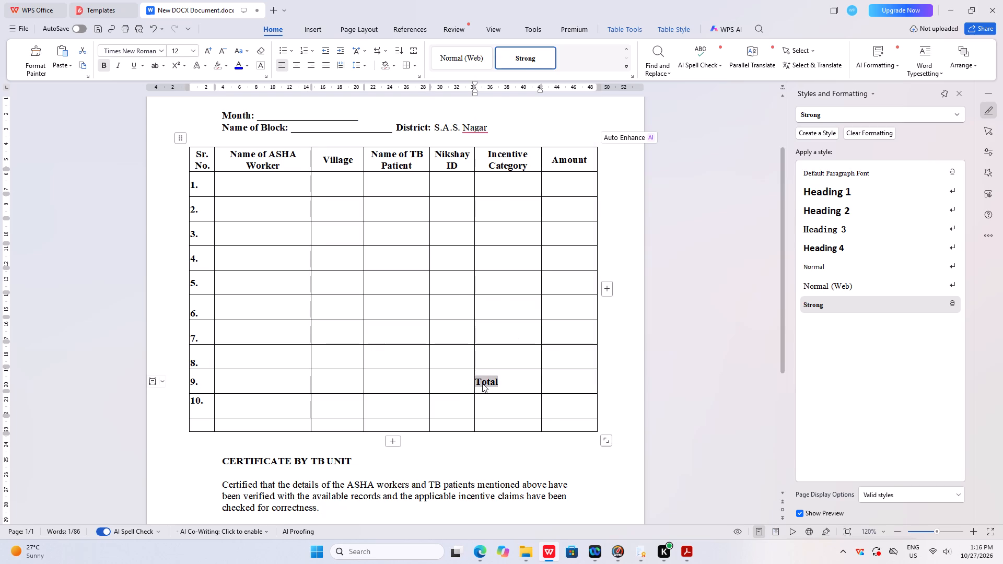
pyautogui.click(509, 71)
pyautogui.click(505, 424)
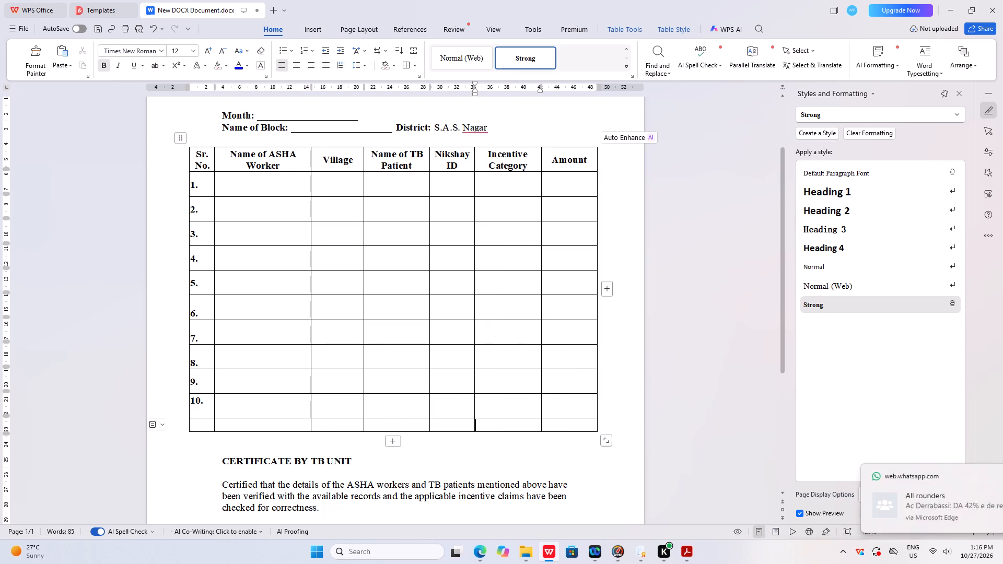
pyautogui.hotkey('ctrl', 'v')
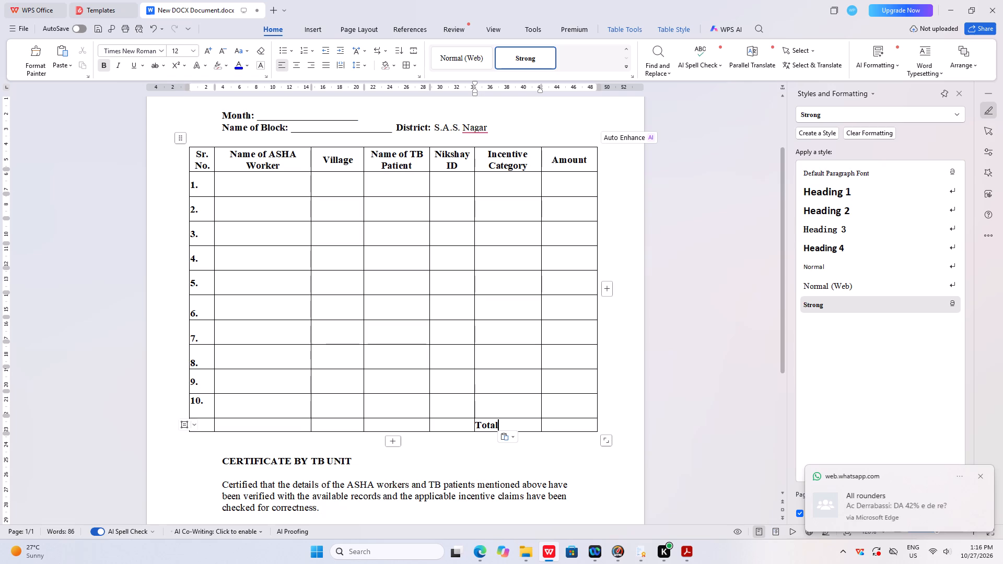
# Make the Total row taller by adding an extra line in its Name of ASHA Worker cell.
pyautogui.click(304, 424)
pyautogui.press('Return')
# Review the layout of the whole form, from the title through the table to the signature line.
pyautogui.scroll(-2, 357, 468)
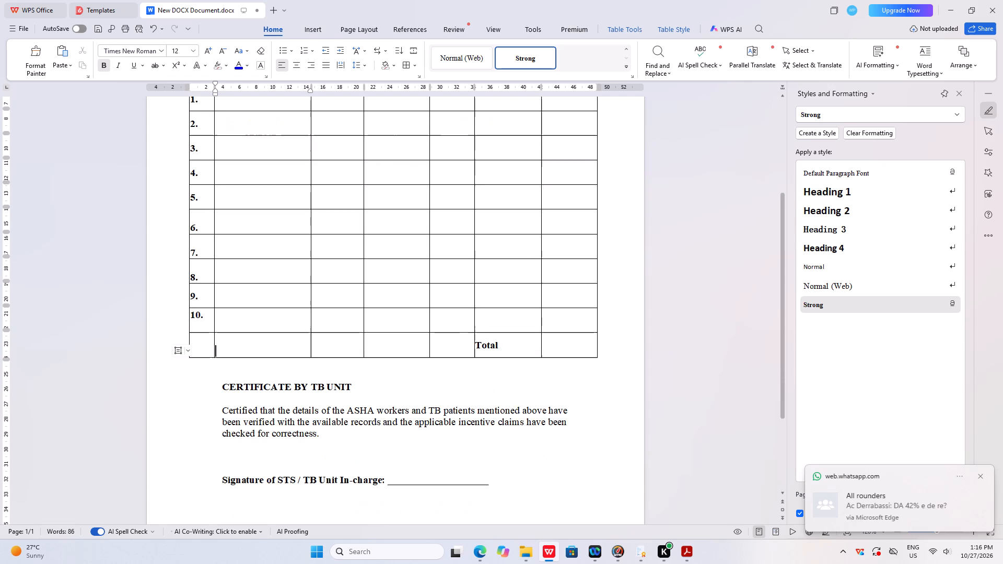
pyautogui.scroll(-6, 377, 415)
pyautogui.scroll(10, 377, 415)
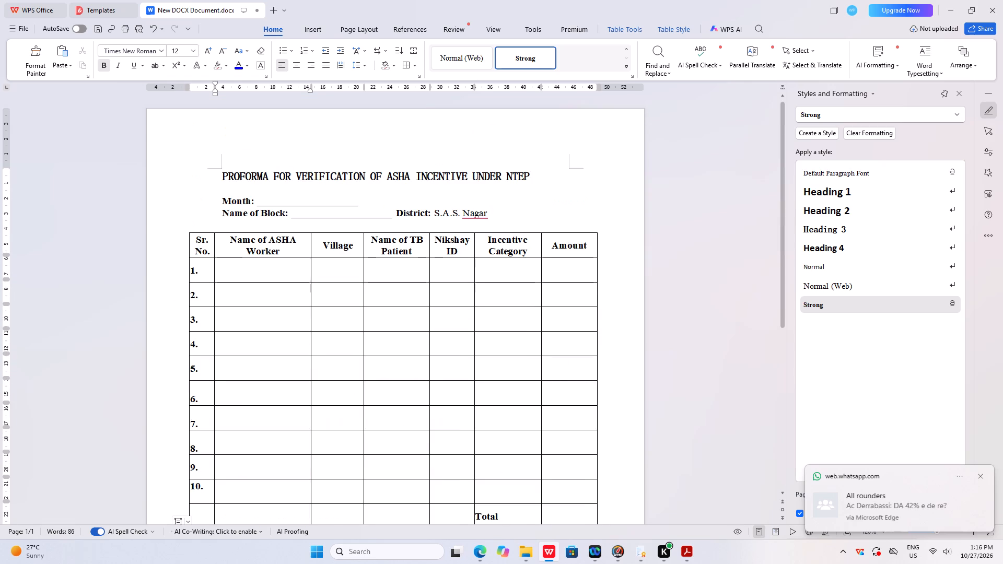
pyautogui.scroll(-6, 377, 415)
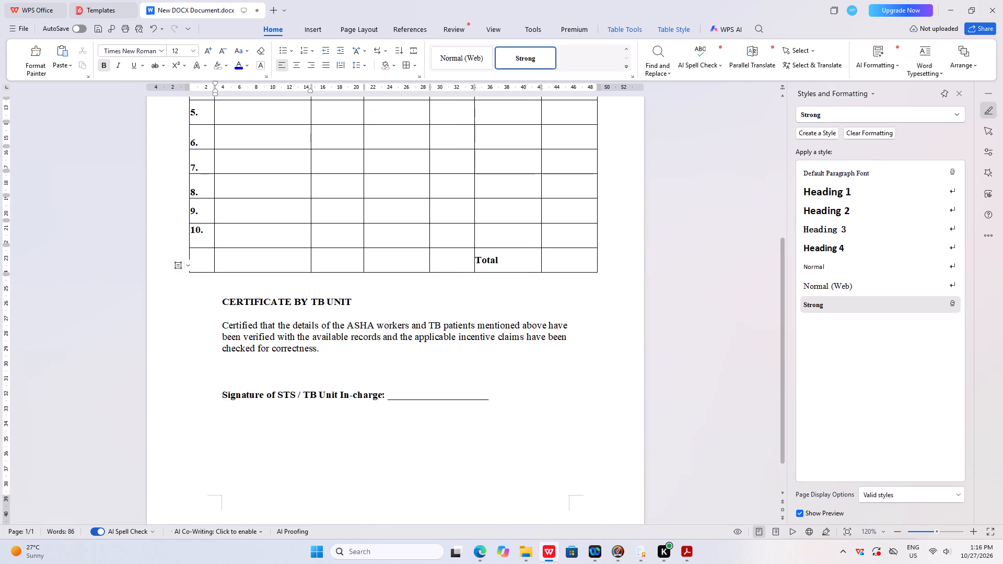
pyautogui.scroll(6, 377, 415)
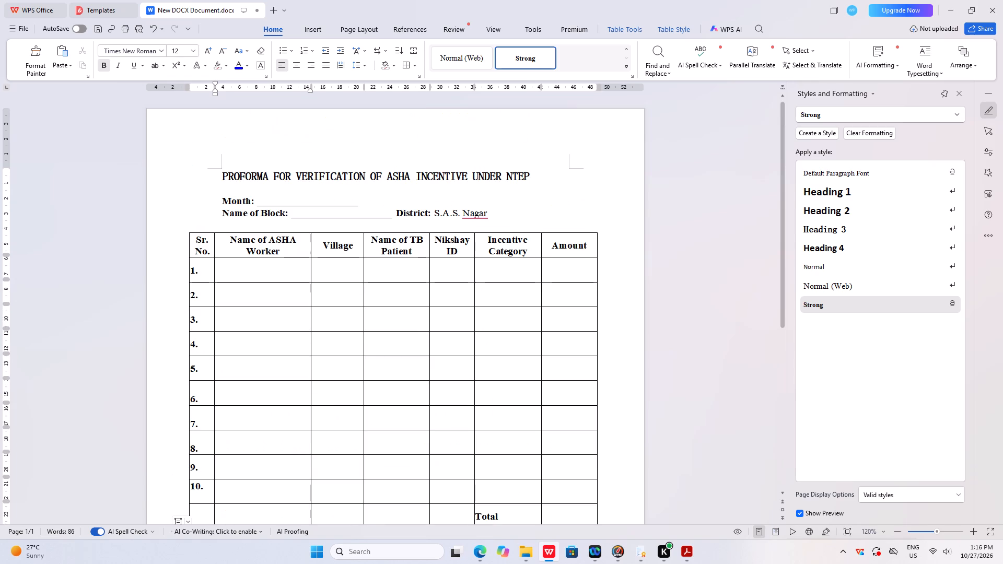
# Pick up the formatting of the Month label above the table with Format Painter.
pyautogui.moveTo(219, 203); pyautogui.dragTo(247, 203)
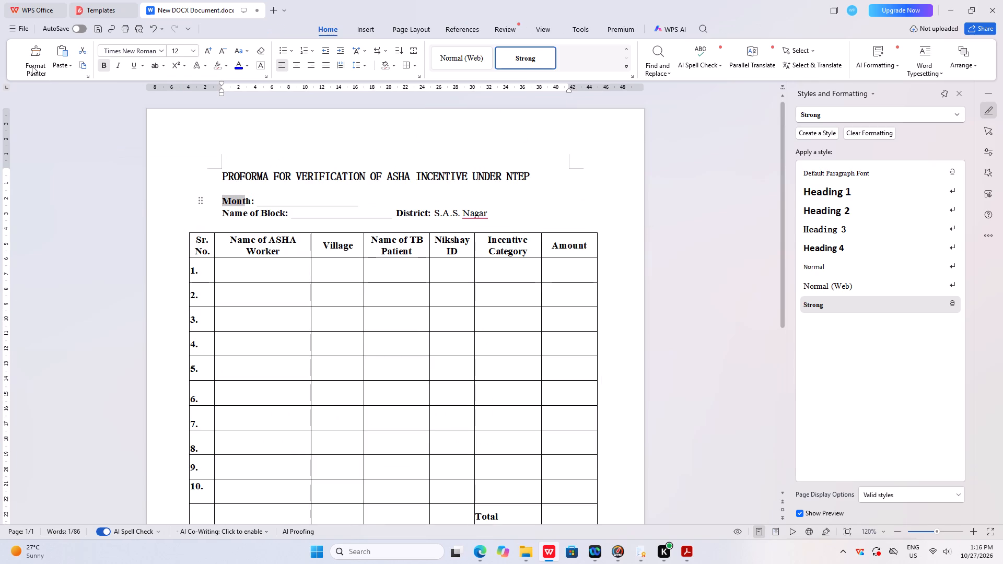
# Copy the formatting of the Month label onto the PROFORMA FOR VERIFICATION OF ASHA INCENTIVE UNDER NTEP title with Format Painter.
pyautogui.click(31, 62)
pyautogui.click(211, 183)
pyautogui.click(352, 266)
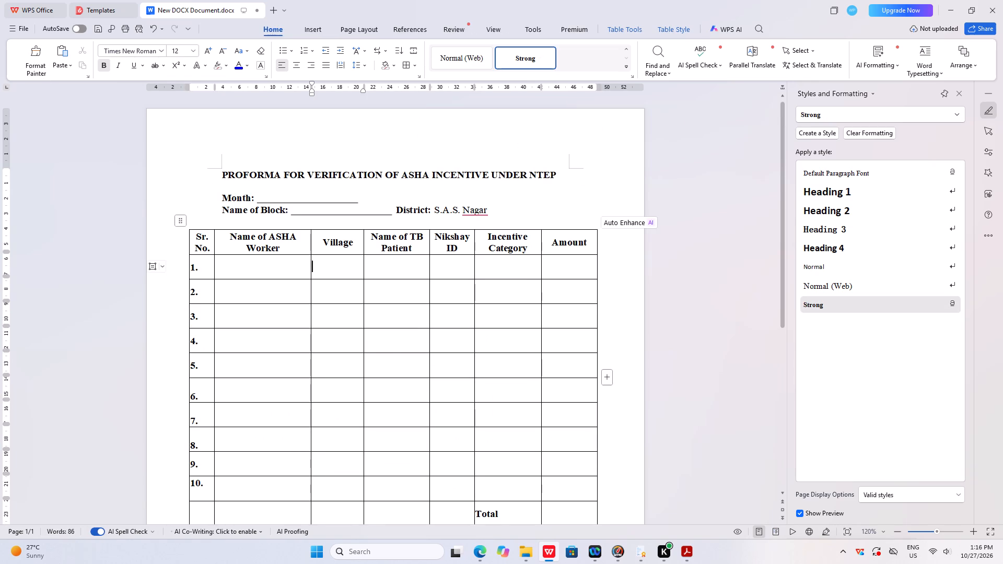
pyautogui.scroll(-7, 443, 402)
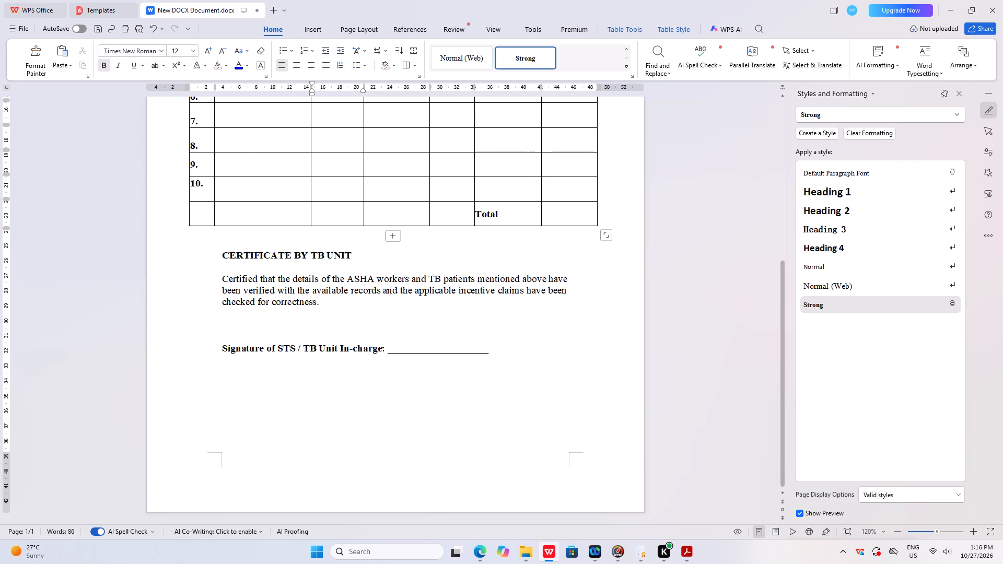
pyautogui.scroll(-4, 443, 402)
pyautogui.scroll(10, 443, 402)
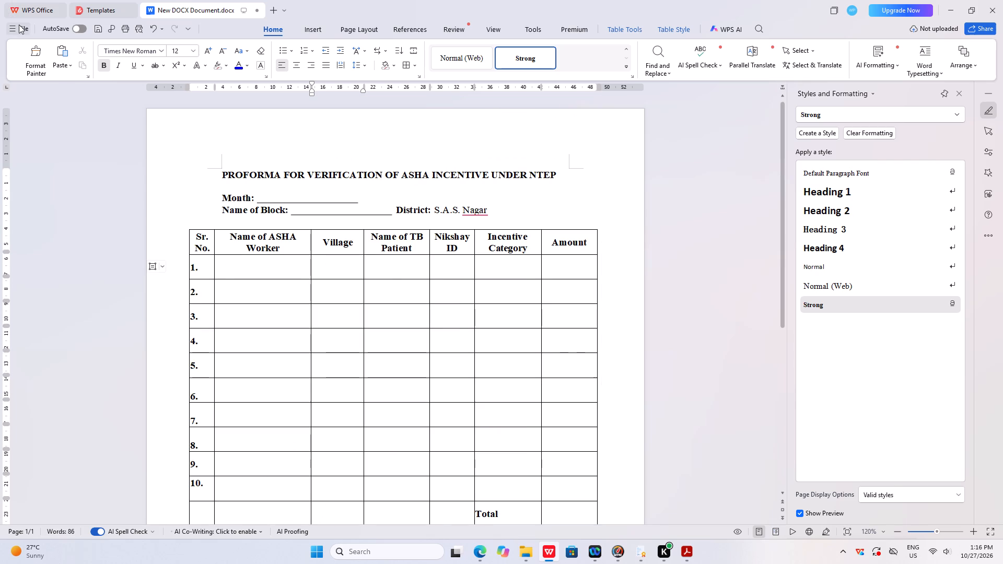
pyautogui.click(21, 26)
pyautogui.click(60, 123)
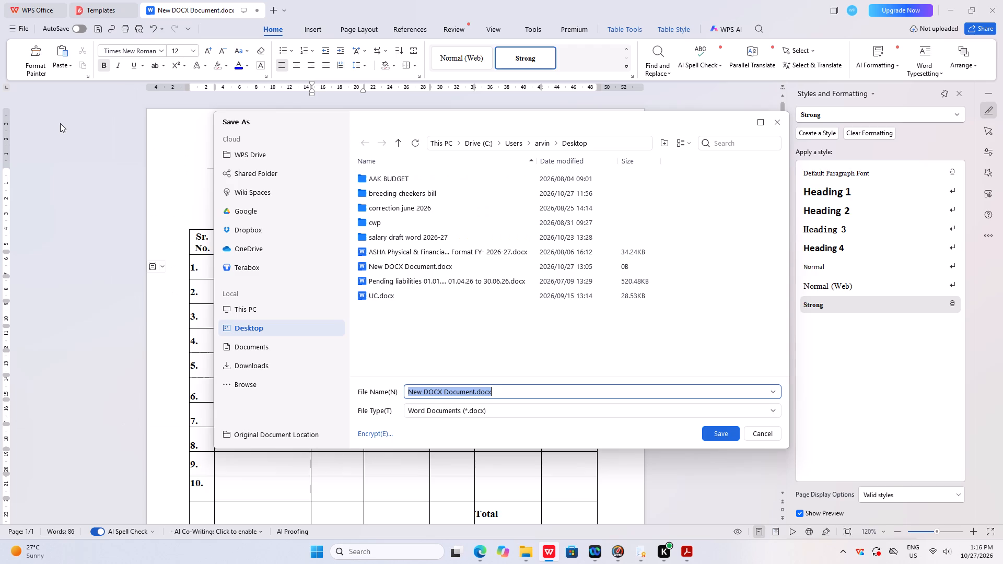
pyautogui.moveTo(503, 394); pyautogui.dragTo(477, 394)
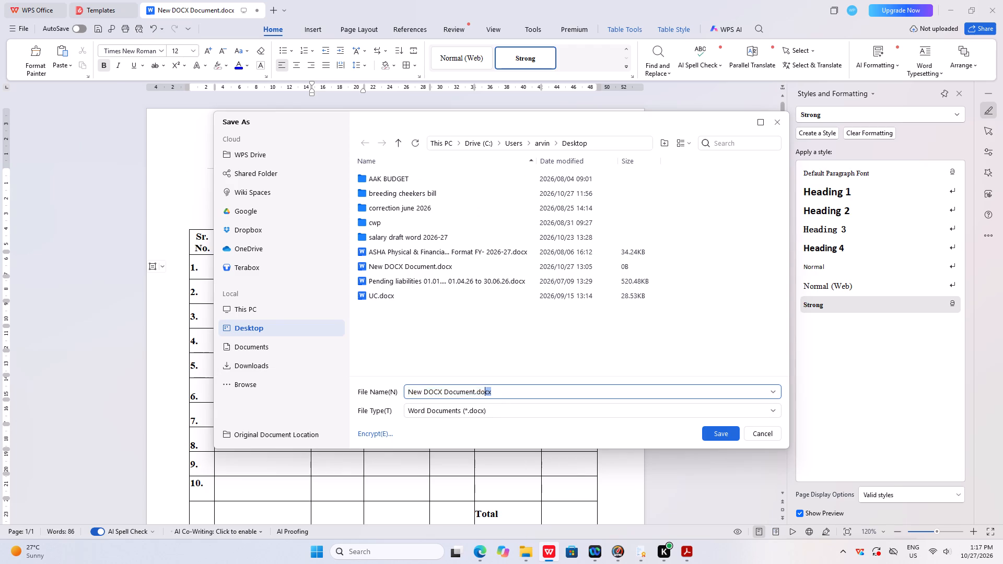
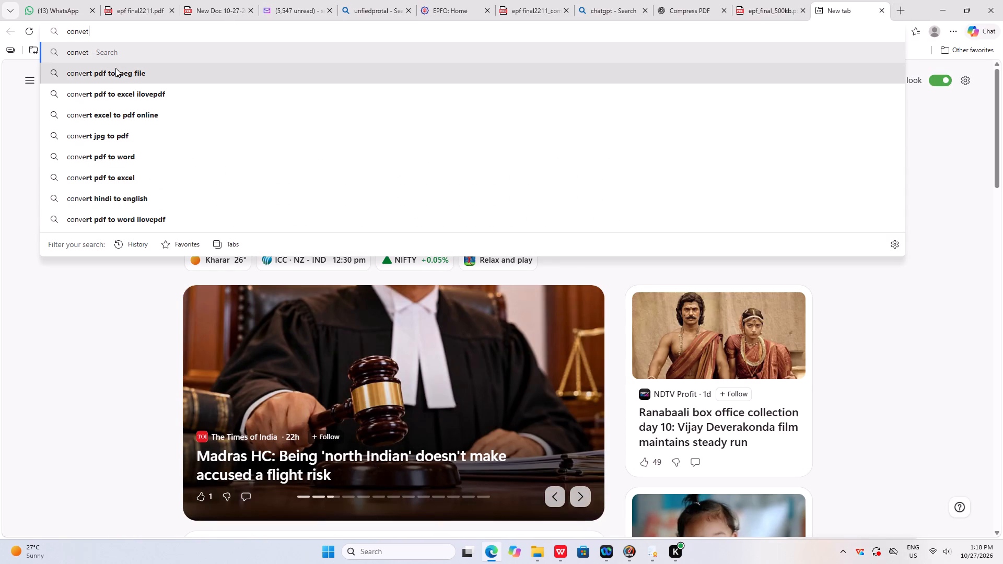
pyautogui.press('BackSpace')
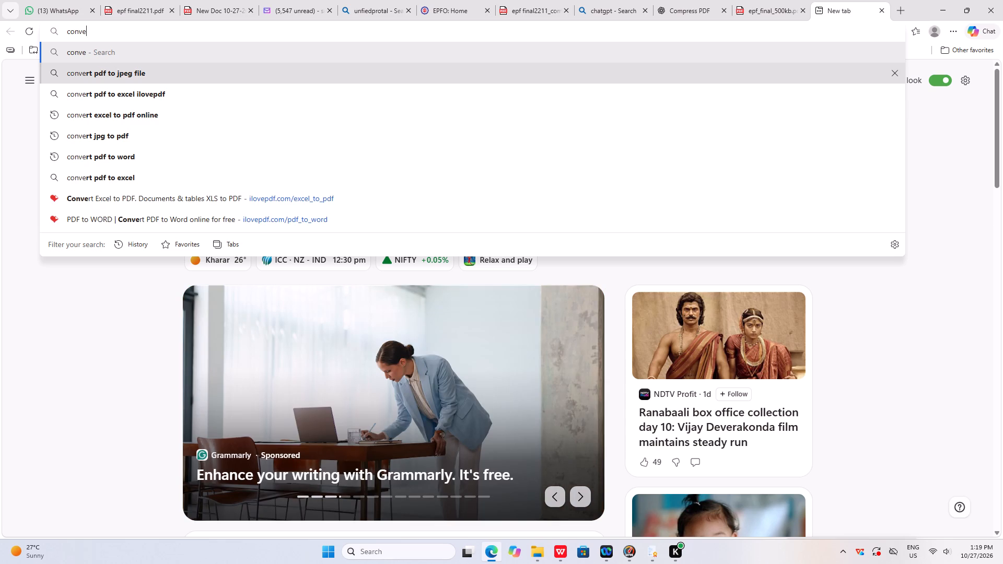
pyautogui.write('rt')
pyautogui.press('space')
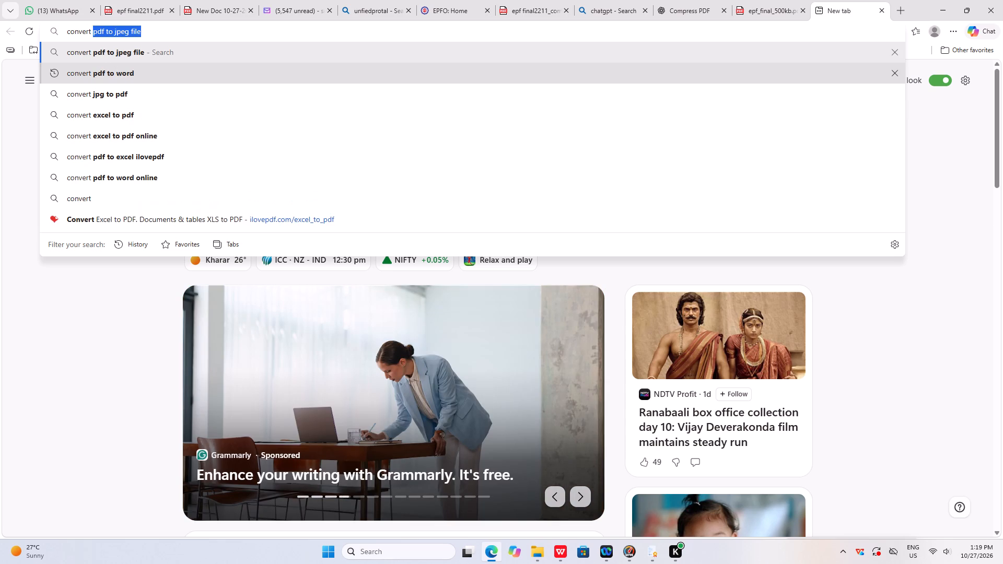
pyautogui.press('w')
pyautogui.write('ord')
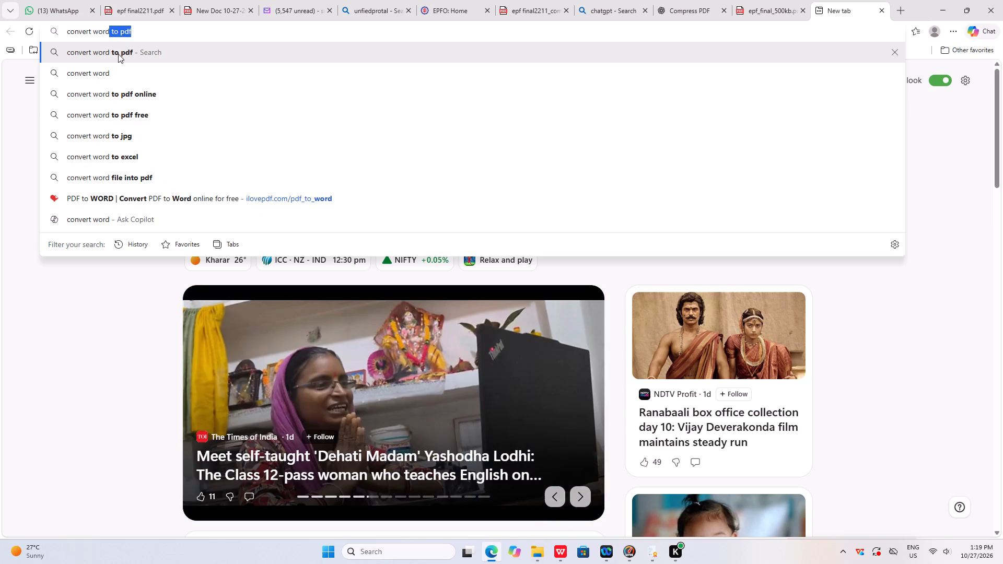
pyautogui.click(118, 54)
pyautogui.click(189, 173)
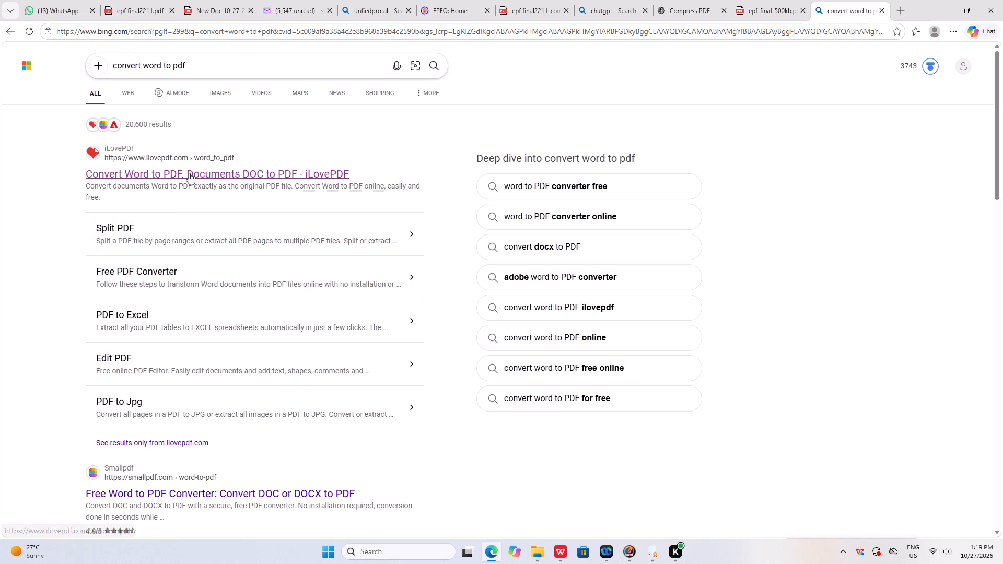
# Load ntep.docx from the Desktop into the Word to PDF converter.
pyautogui.click(488, 178)
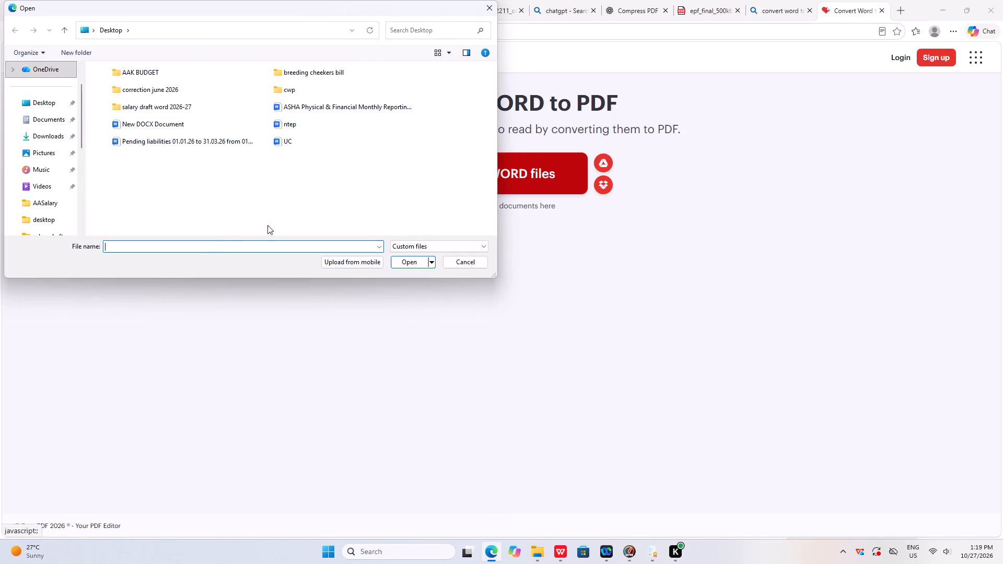
pyautogui.click(203, 241)
pyautogui.write('ntep')
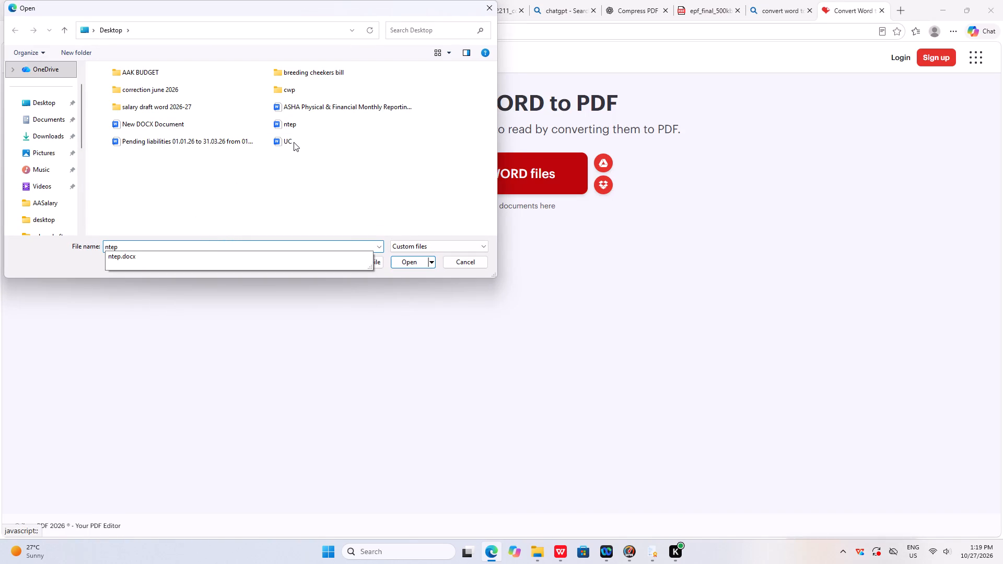
pyautogui.click(295, 124)
pyautogui.click(401, 264)
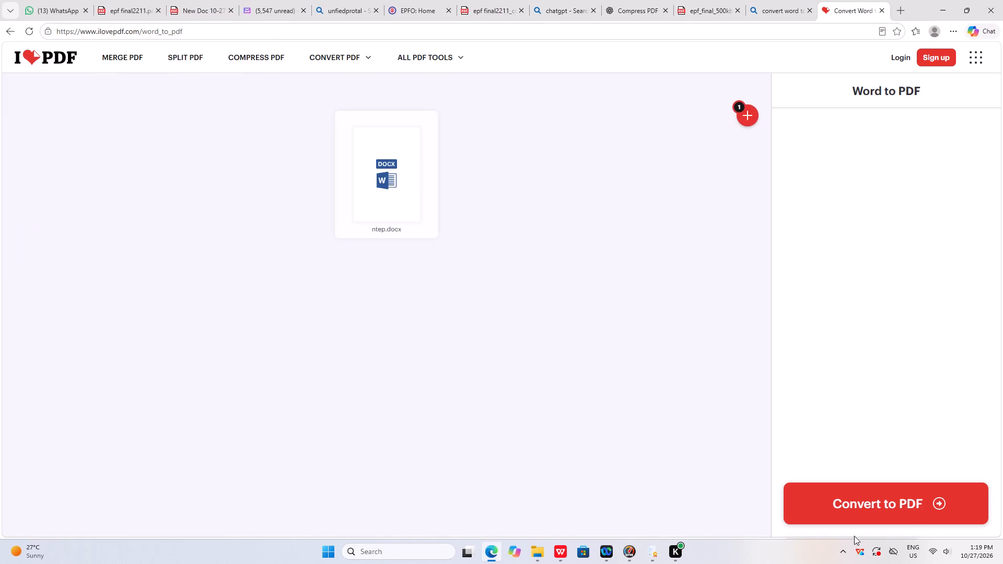
# Convert ntep.docx to PDF and download the resulting file.
pyautogui.click(880, 503)
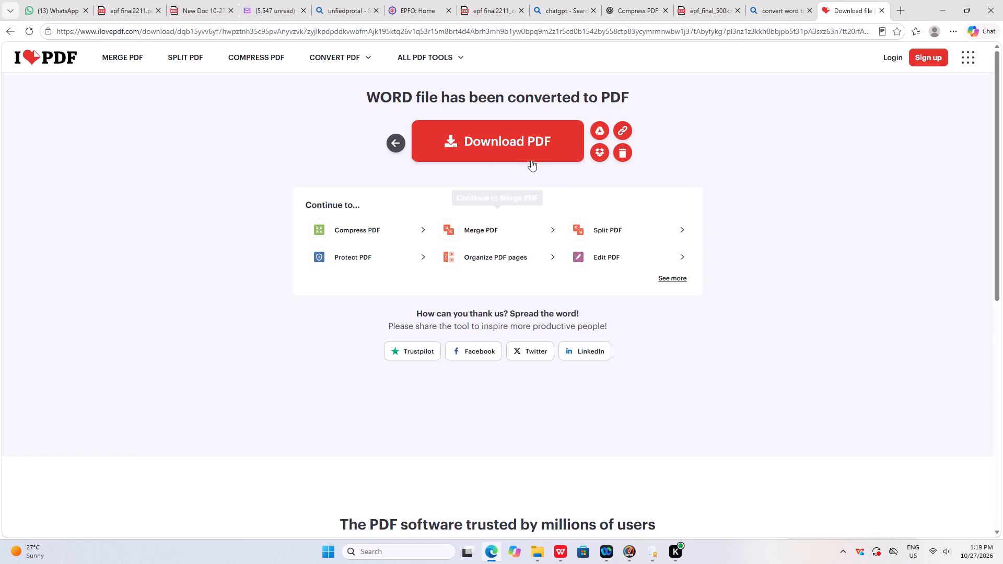
pyautogui.click(525, 145)
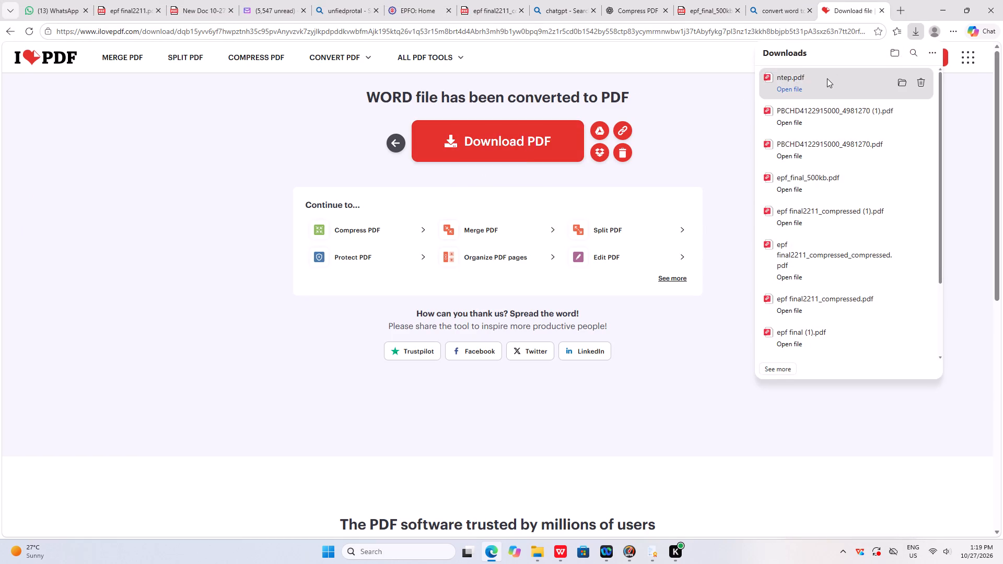
# Open the downloaded ntep.pdf in Adobe Acrobat and check the page layout from the title to the TB Unit certificate.
pyautogui.click(826, 80)
pyautogui.scroll(-5, 505, 350)
pyautogui.scroll(4, 505, 350)
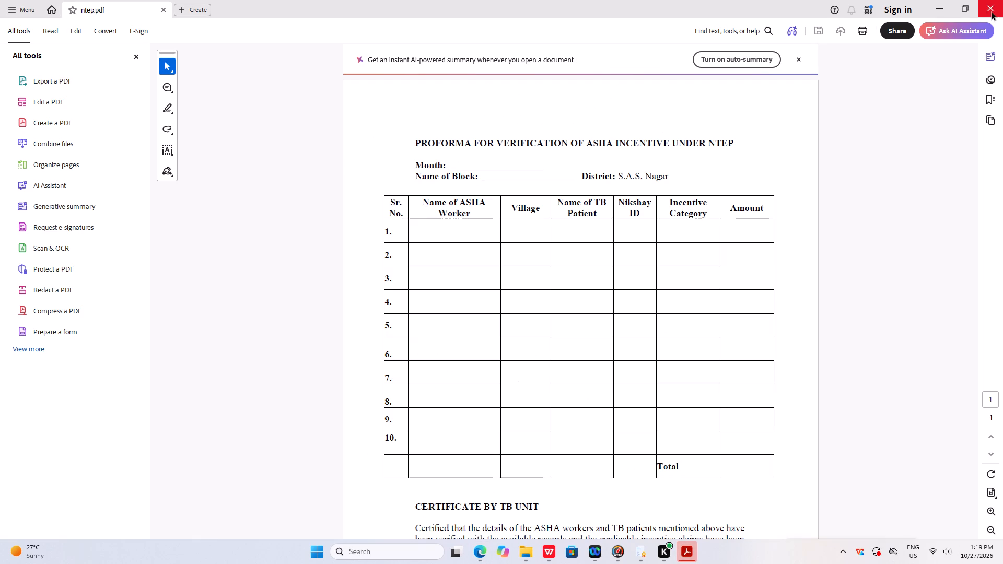
# Close the Acrobat window, switch to Microsoft Edge and open ntep.pdf from its downloads list.
pyautogui.click(992, 11)
pyautogui.click(955, 31)
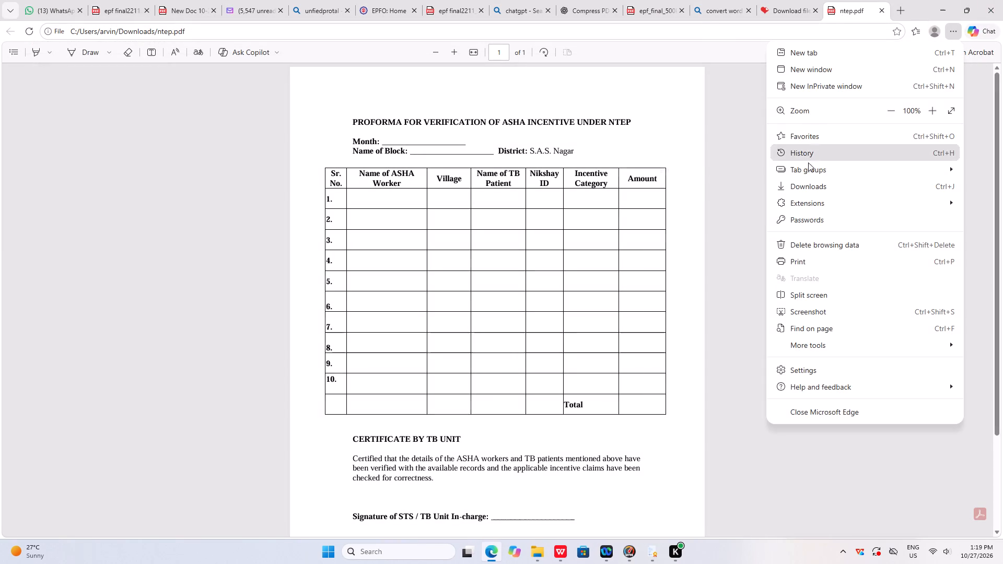
pyautogui.click(809, 189)
pyautogui.click(798, 86)
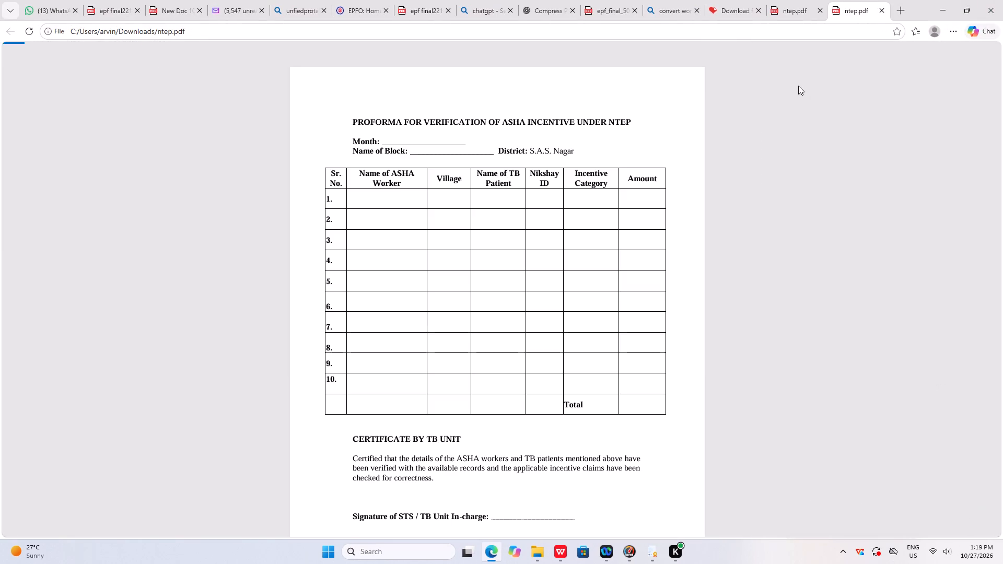
pyautogui.scroll(-3, 397, 363)
pyautogui.scroll(3, 398, 362)
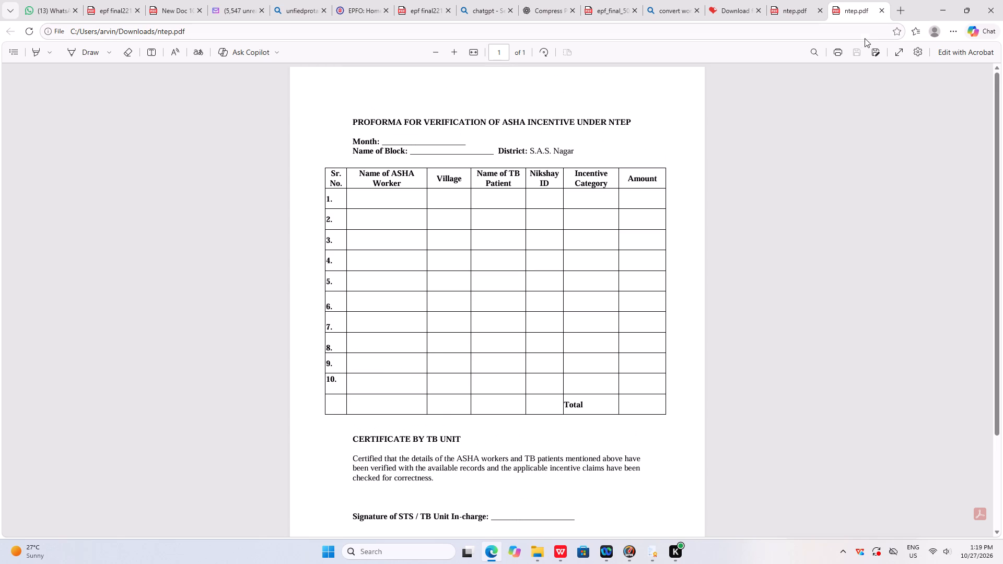
# Save a copy of the PDF to the Desktop under the name ntep as an Adobe Acrobat Document.
pyautogui.click(874, 51)
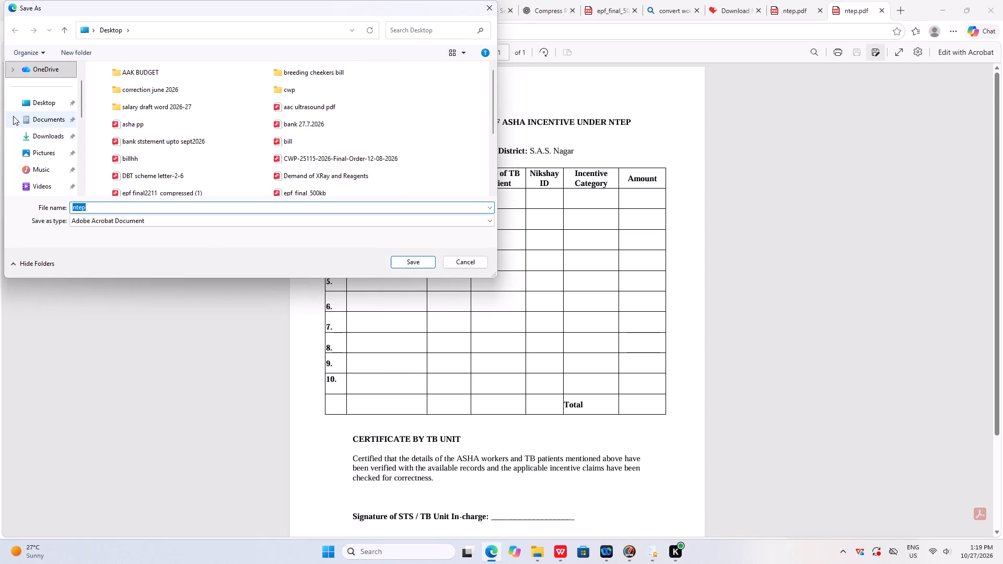
pyautogui.click(39, 107)
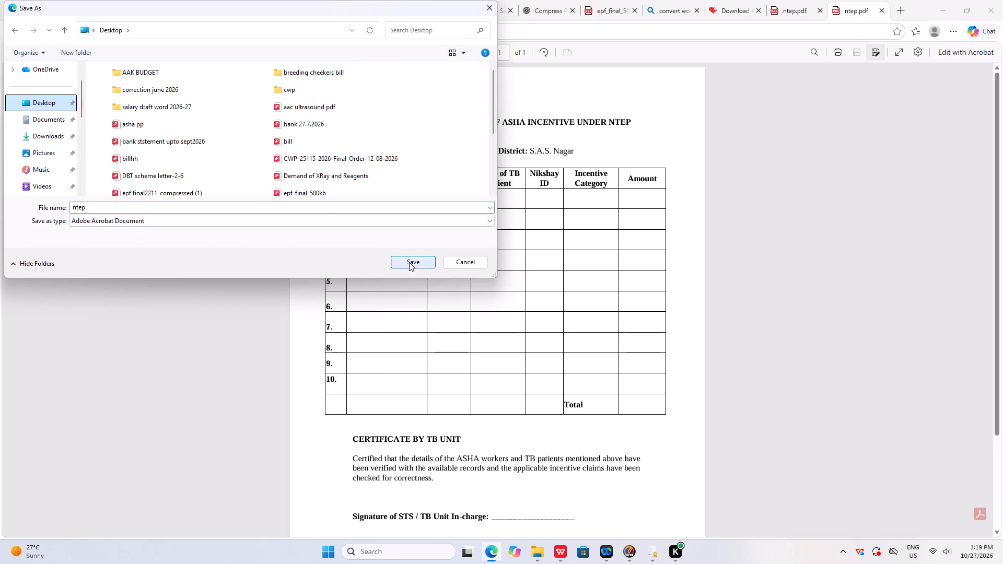
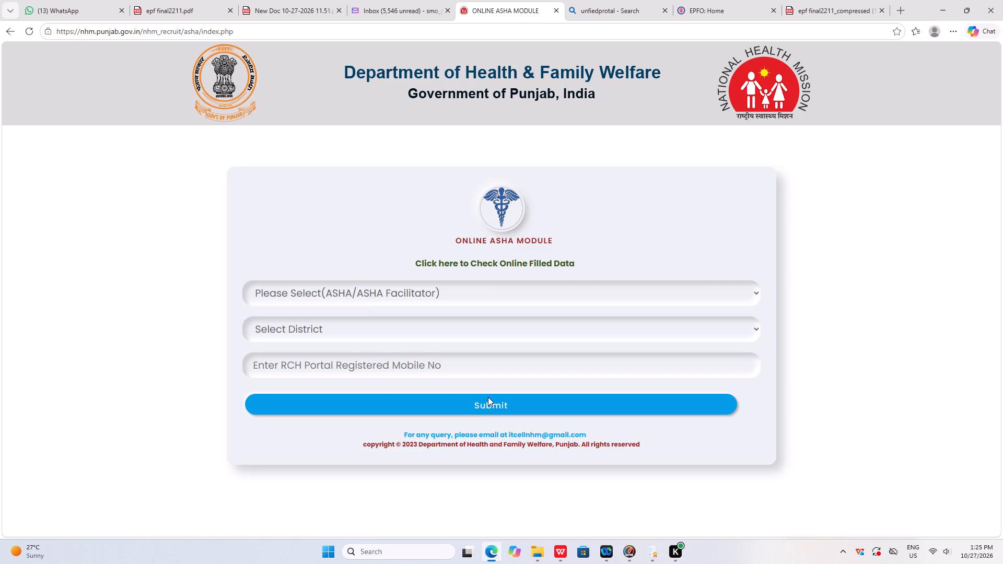
# In the Online ASHA Module form, choose ASHA as the worker type and Sahibzada Ajit Singh Nagar as the district.
pyautogui.click(335, 289)
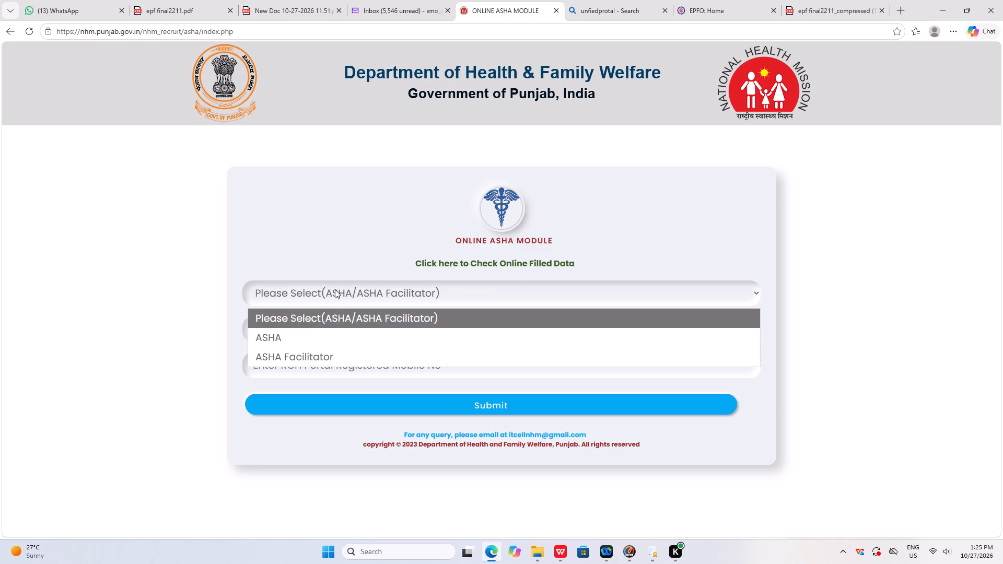
pyautogui.click(302, 338)
pyautogui.click(317, 332)
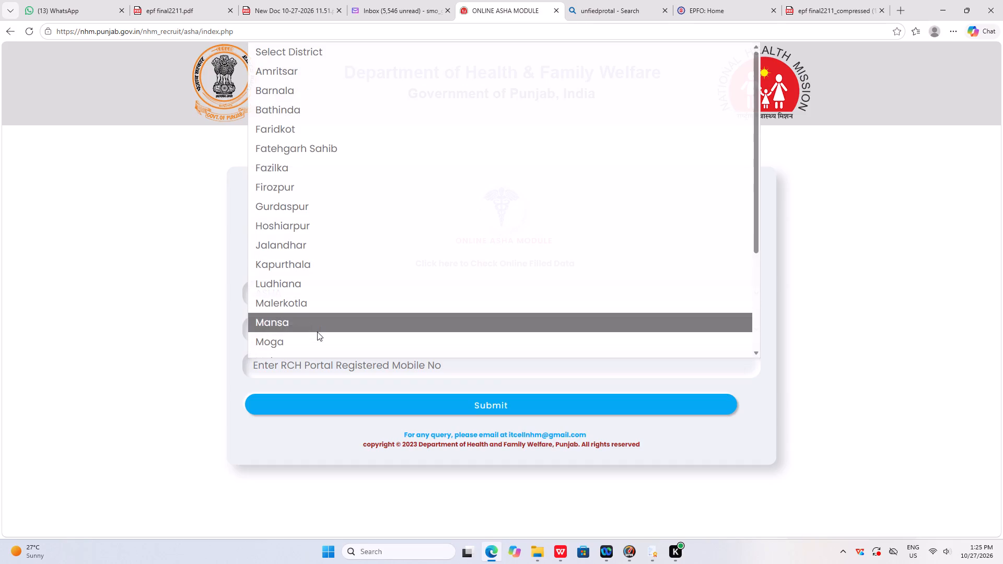
pyautogui.write('sas')
pyautogui.click(364, 346)
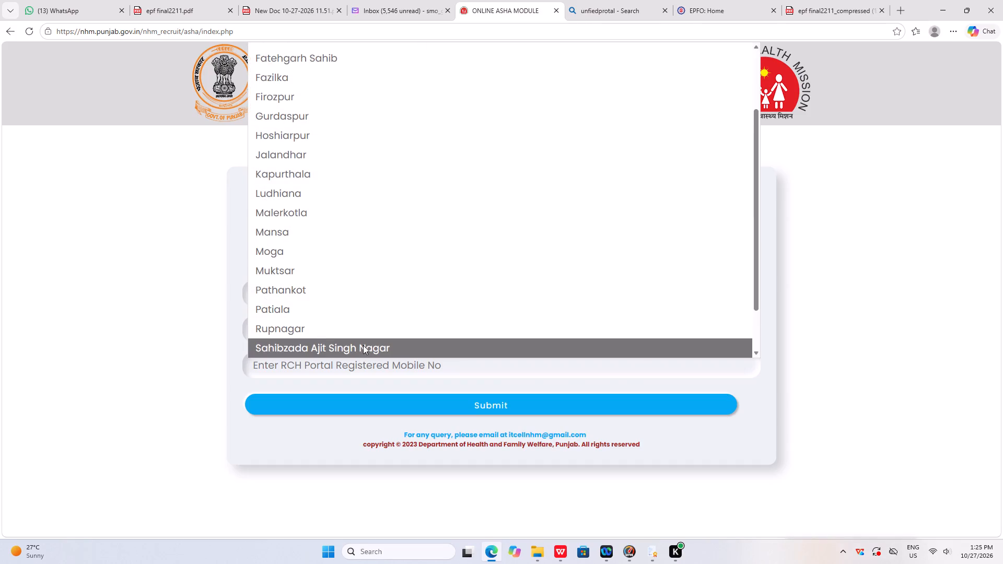
# Enter the RCH portal registered mobile number in the Online ASHA Module form.
pyautogui.click(346, 368)
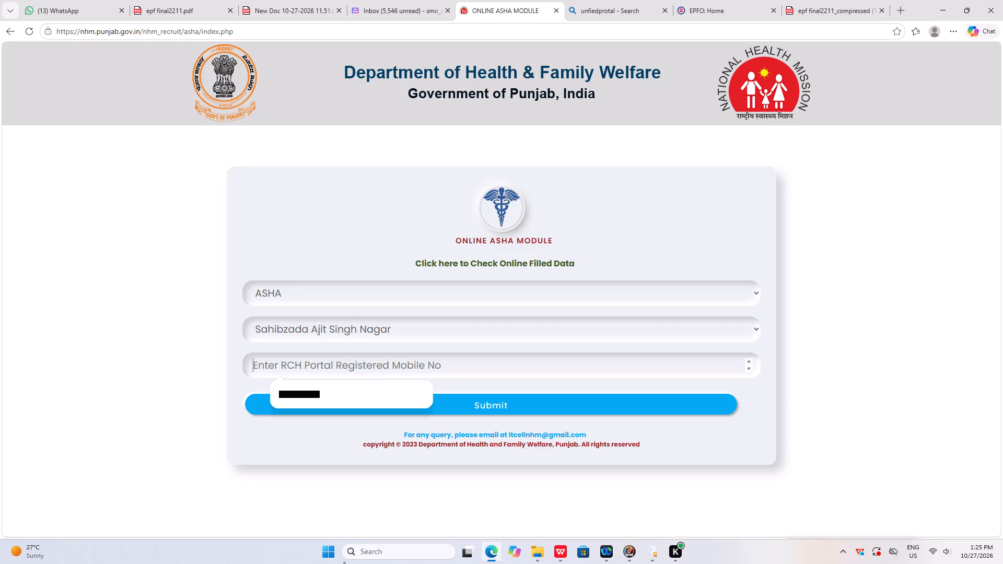
pyautogui.click(316, 471)
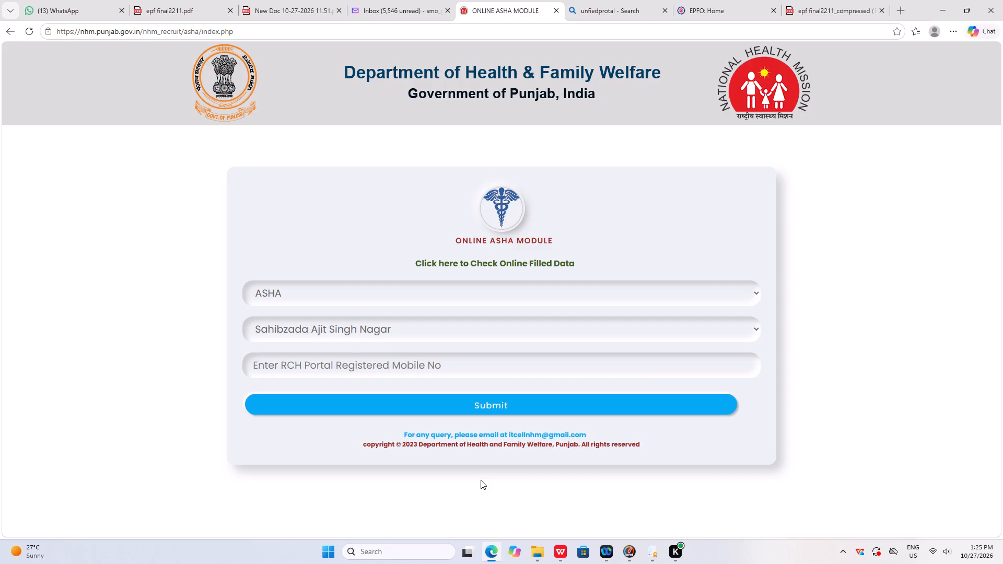
pyautogui.write('82')
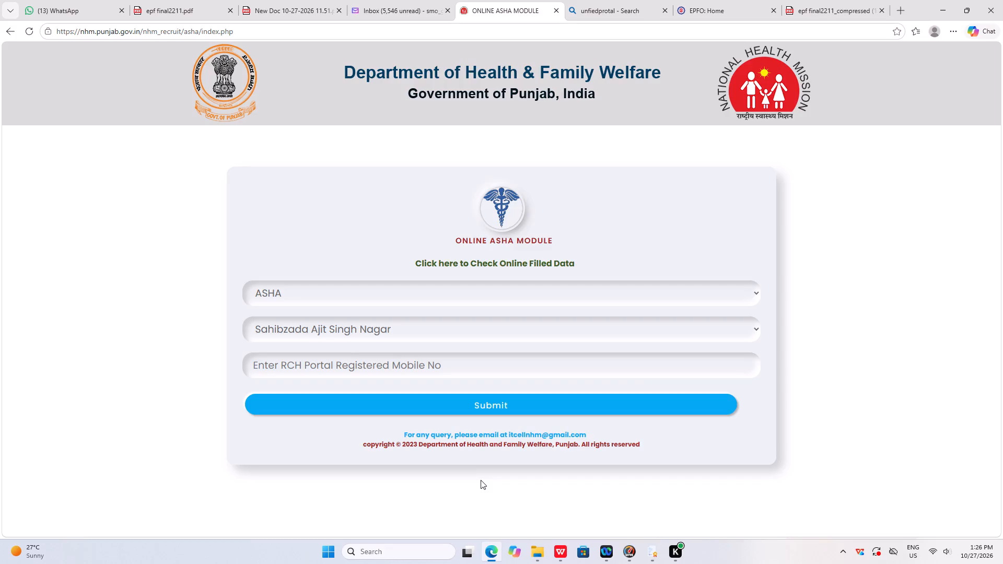
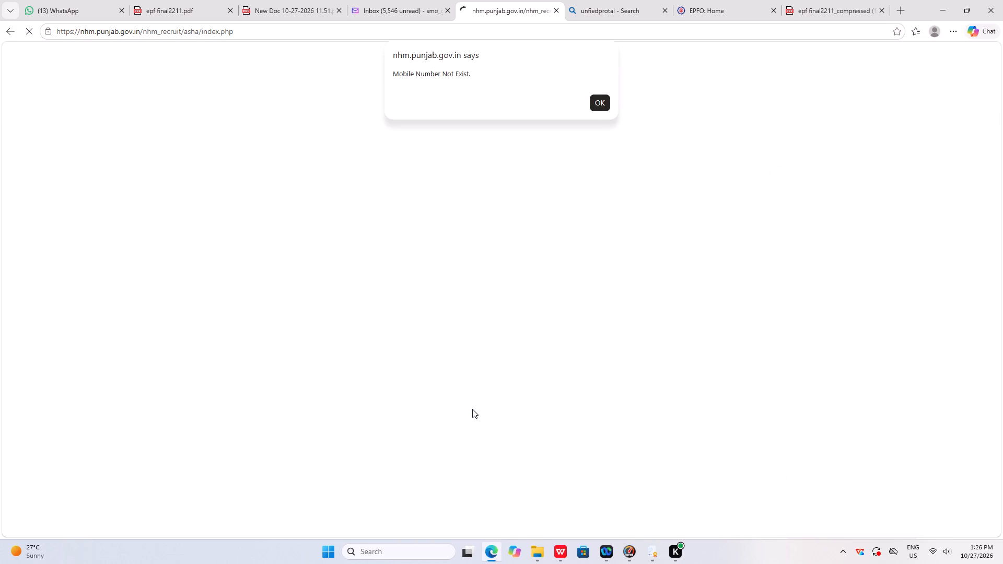
# Dismiss the alert and choose ASHA as worker type and Sahibzada Ajit Singh Nagar as district again in the Online ASHA Module form.
pyautogui.click(604, 104)
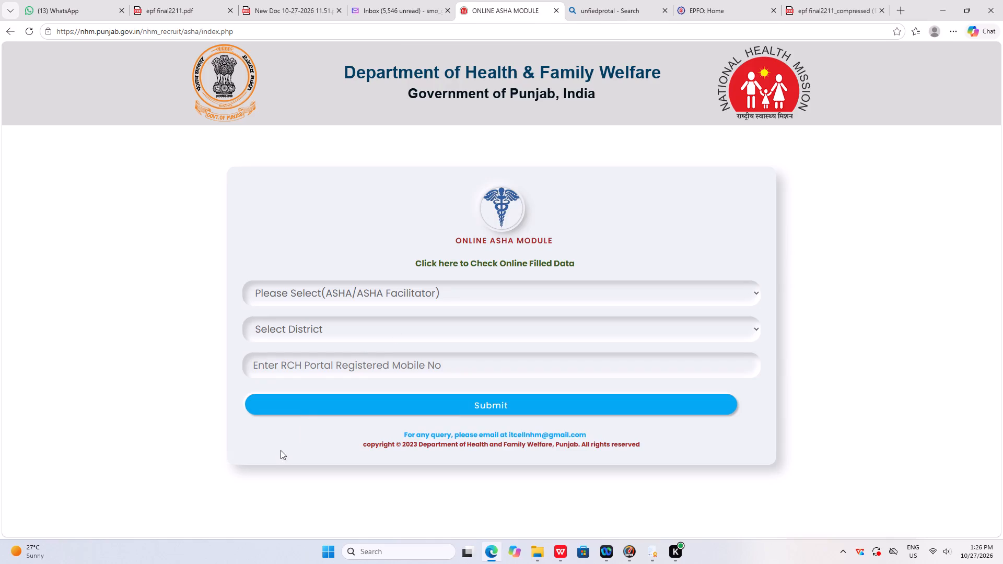
pyautogui.click(273, 368)
pyautogui.click(305, 293)
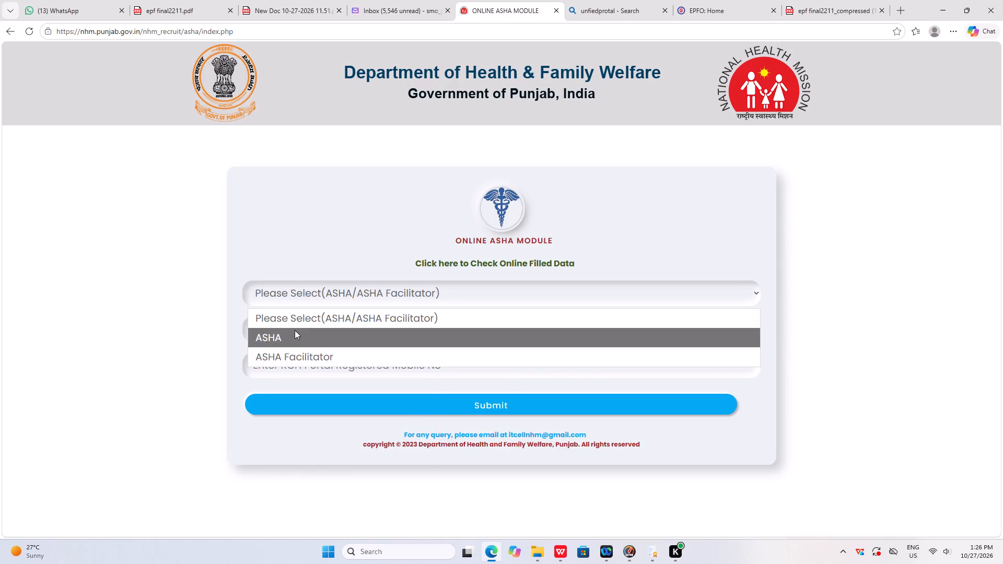
pyautogui.click(292, 335)
pyautogui.click(291, 328)
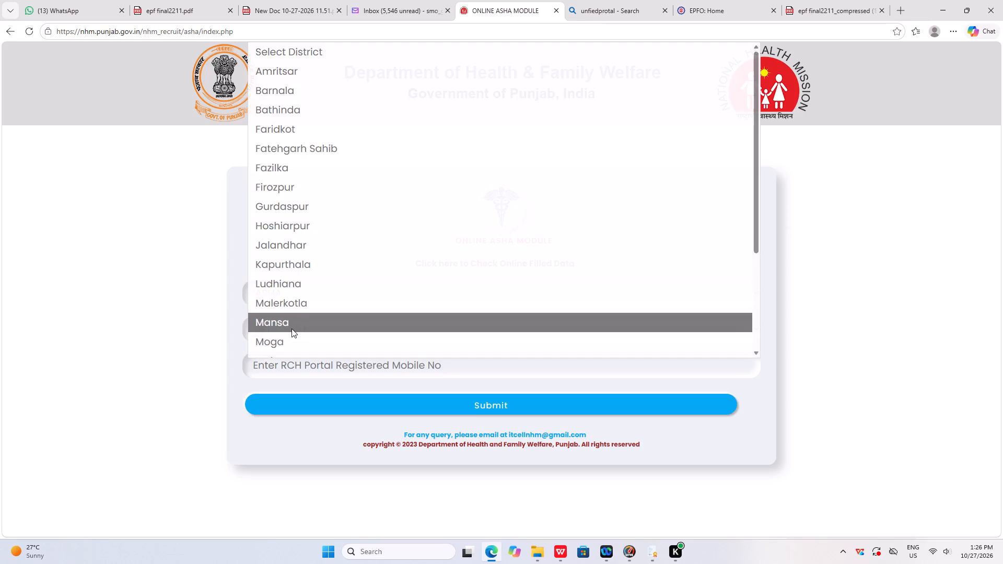
pyautogui.write('sas')
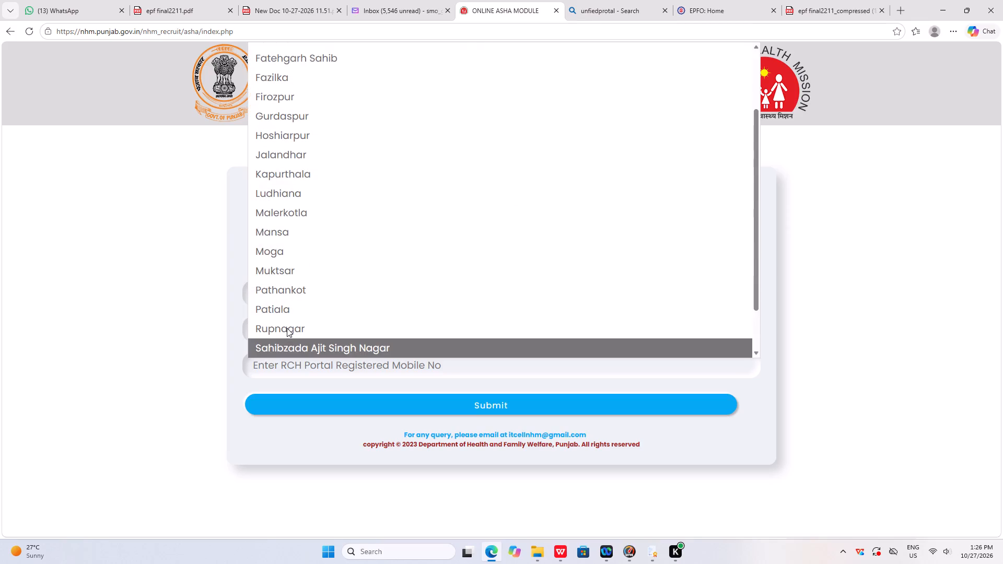
pyautogui.click(309, 347)
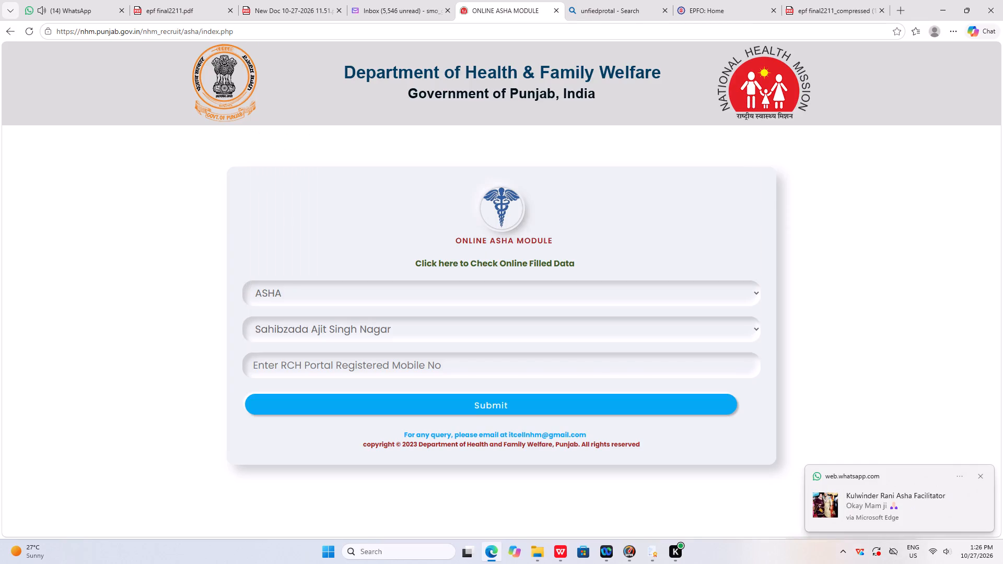